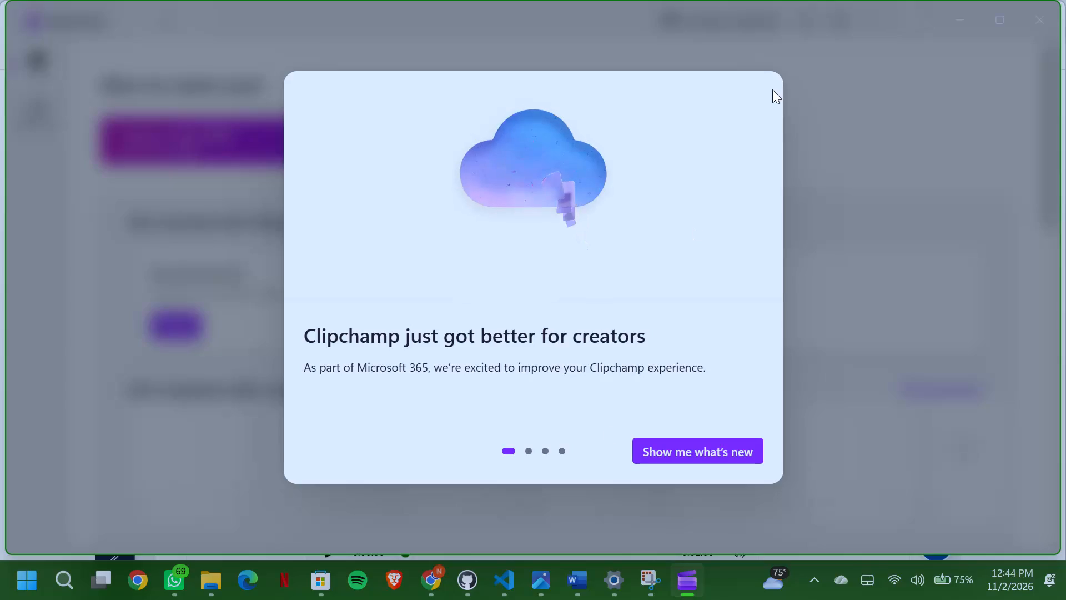
Page through the what's-new introduction to its last slide and dismiss it.
{"action": "left_click", "coordinate": [589, 422]}
{"action": "left_click", "coordinate": [614, 389]}
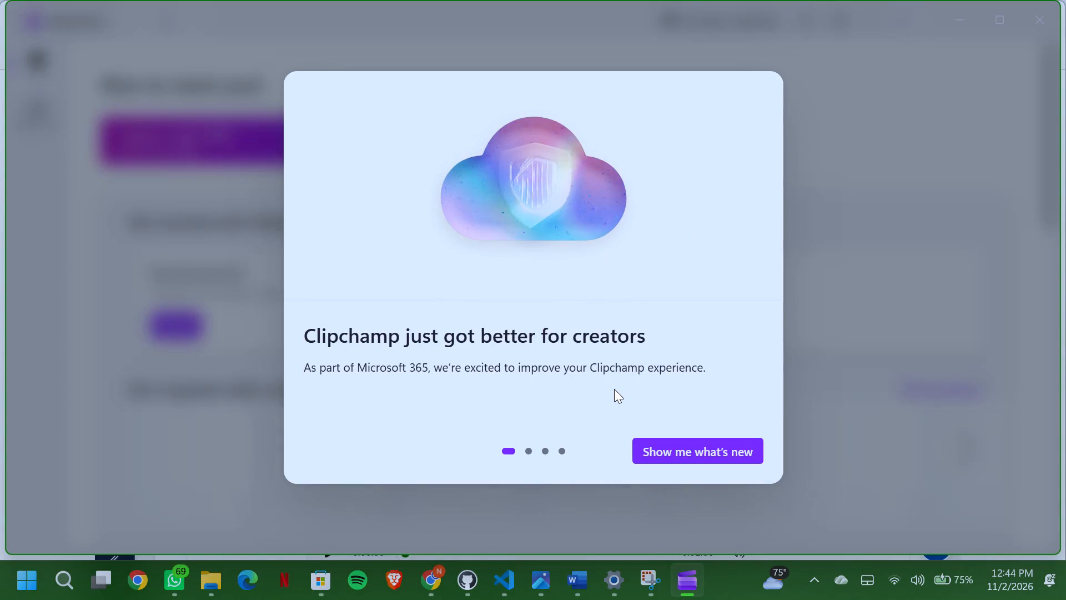
{"action": "left_click", "coordinate": [526, 446]}
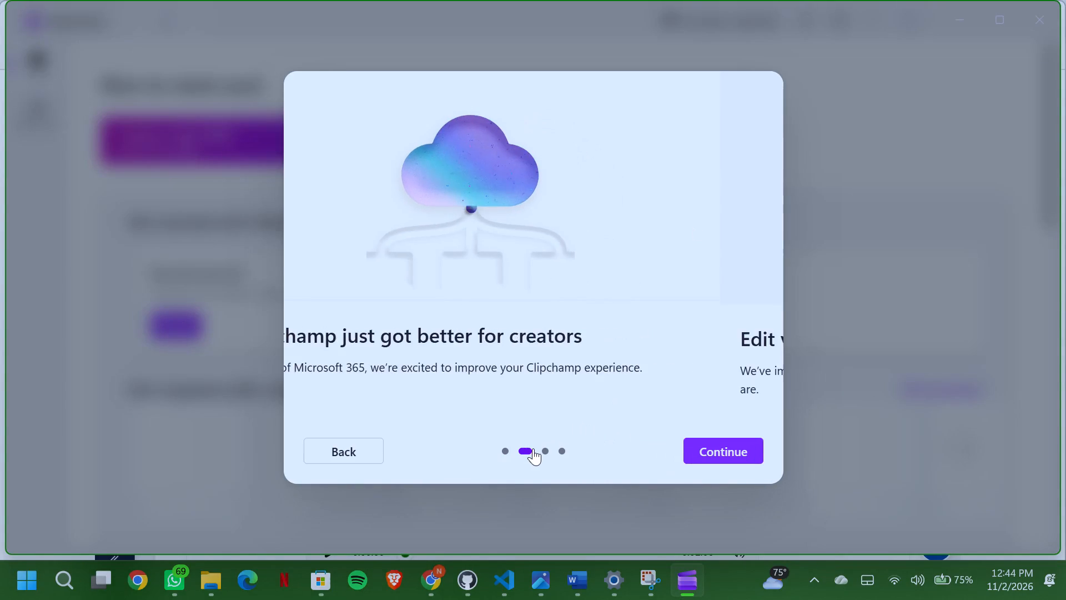
{"action": "left_click", "coordinate": [538, 449]}
{"action": "left_click", "coordinate": [559, 448]}
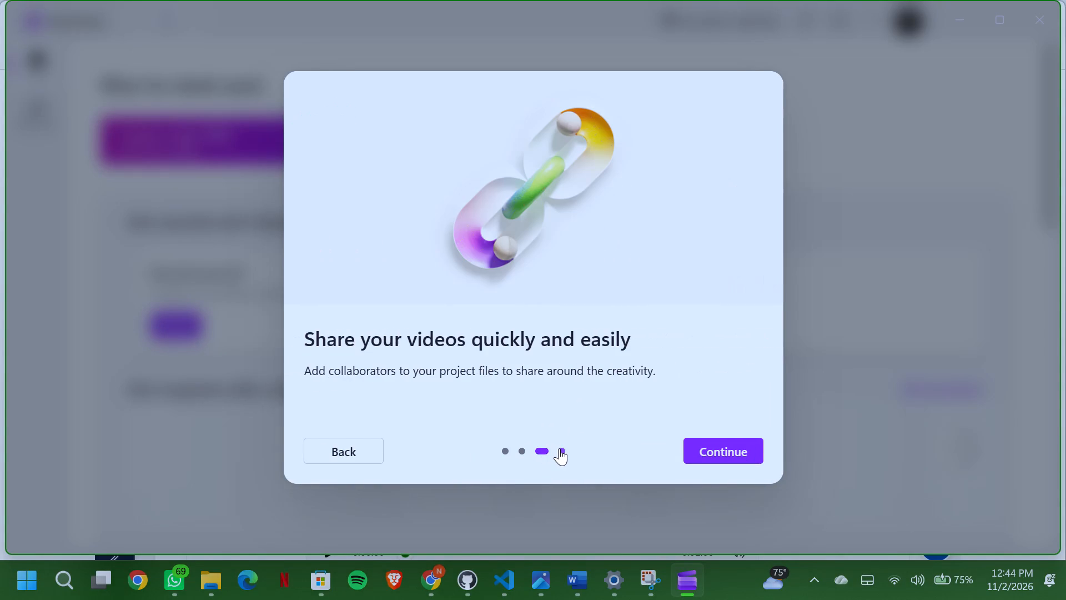
{"action": "left_click", "coordinate": [716, 446]}
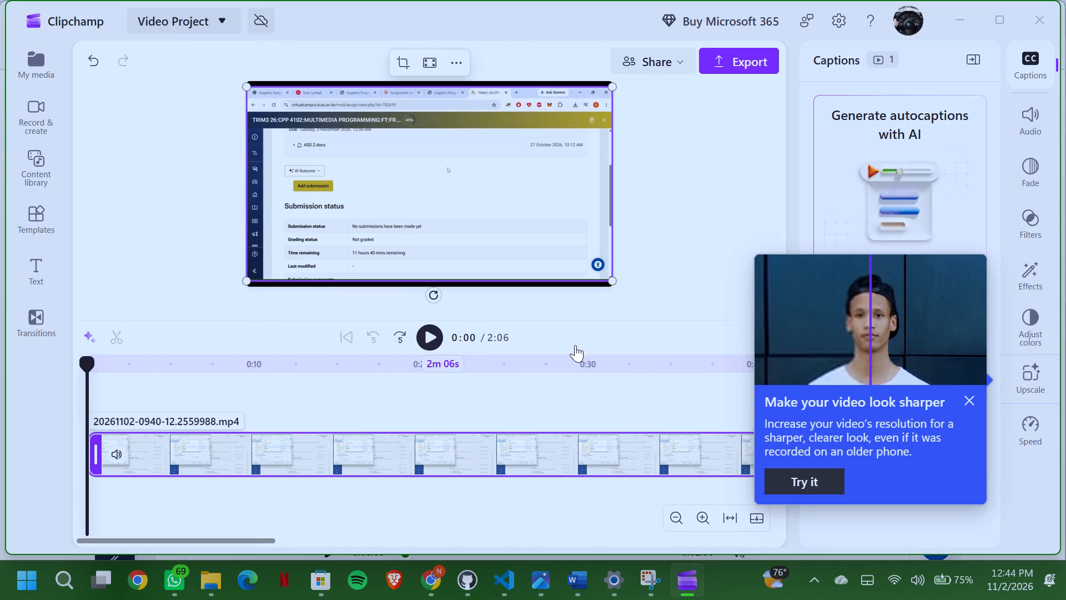
Play the screen recording from its start to about 0:30.
{"action": "left_click", "coordinate": [434, 338]}
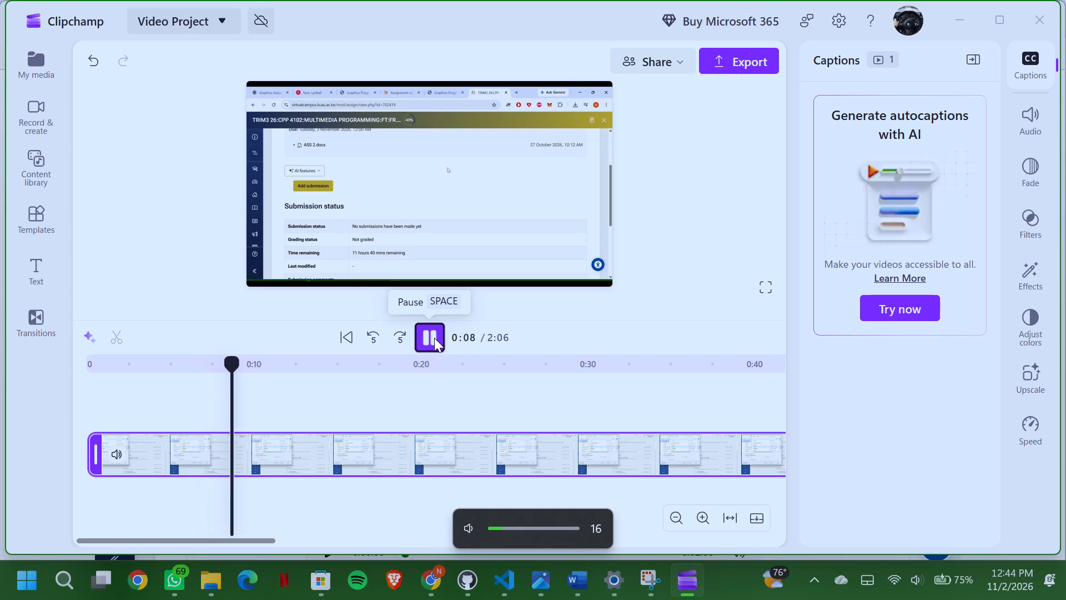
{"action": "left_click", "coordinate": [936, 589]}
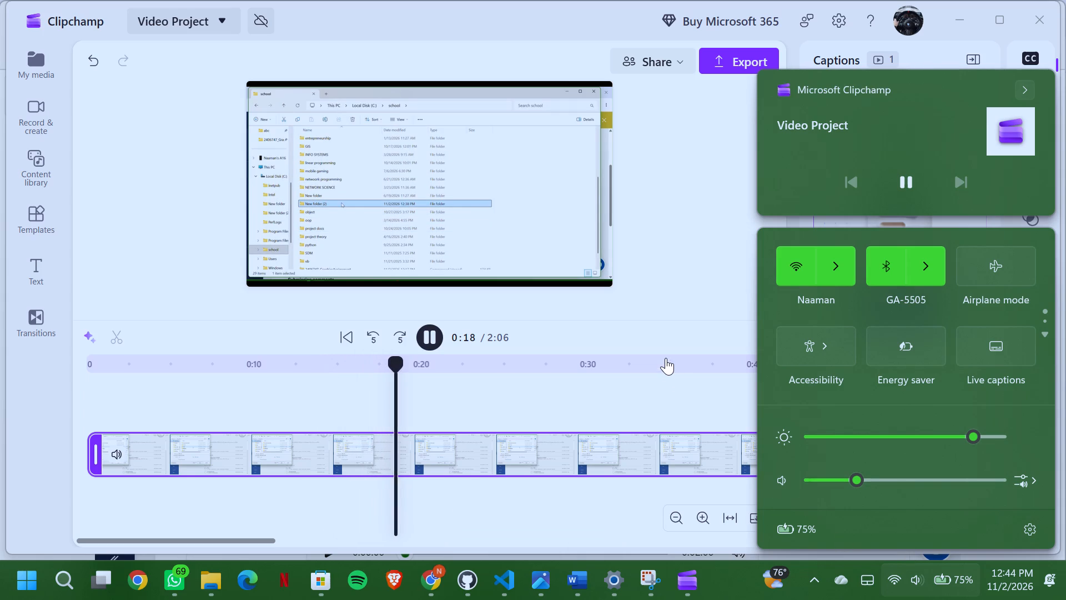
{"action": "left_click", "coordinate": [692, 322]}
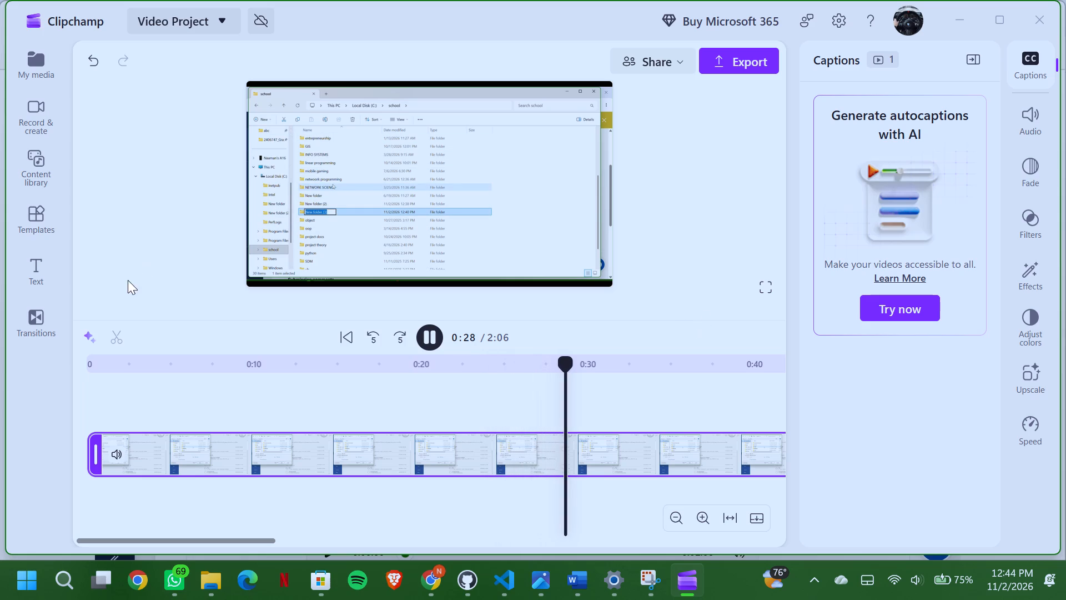
Stop the playback at about 0:30 and select the screen recording clip on the timeline.
{"action": "left_click", "coordinate": [100, 448]}
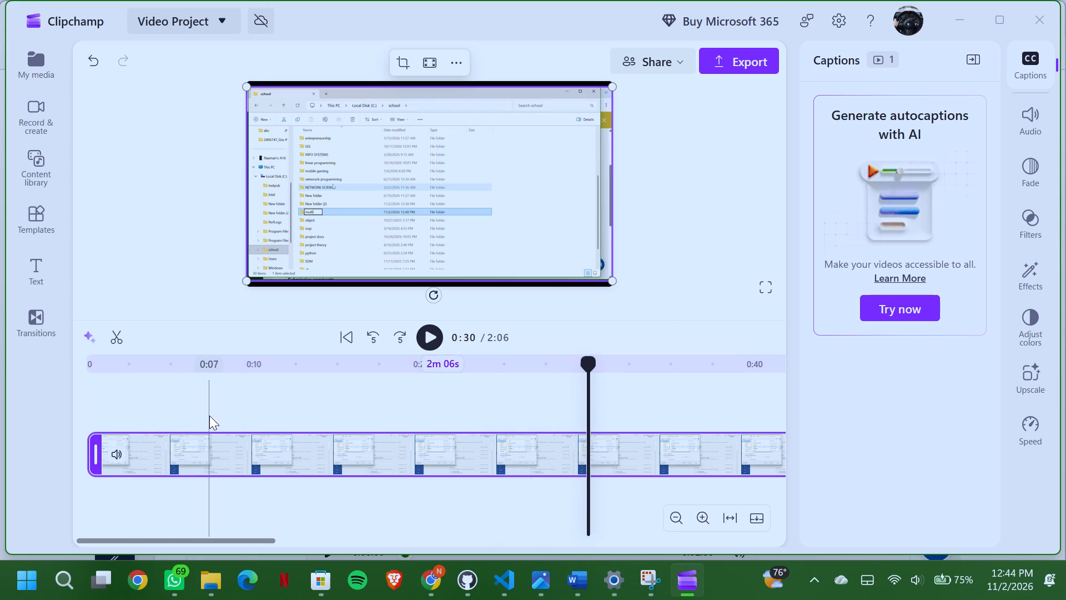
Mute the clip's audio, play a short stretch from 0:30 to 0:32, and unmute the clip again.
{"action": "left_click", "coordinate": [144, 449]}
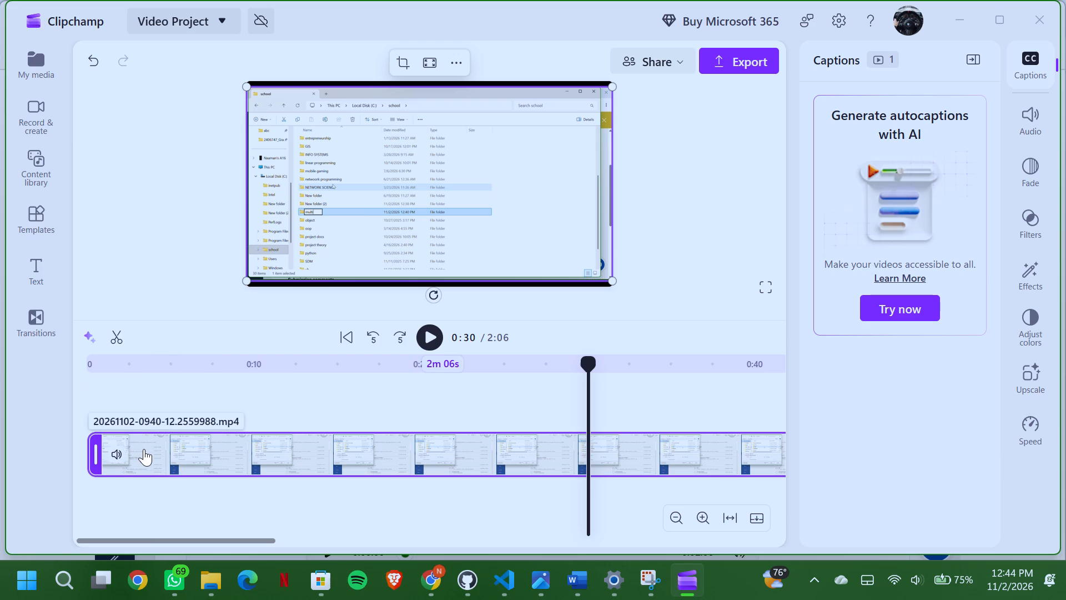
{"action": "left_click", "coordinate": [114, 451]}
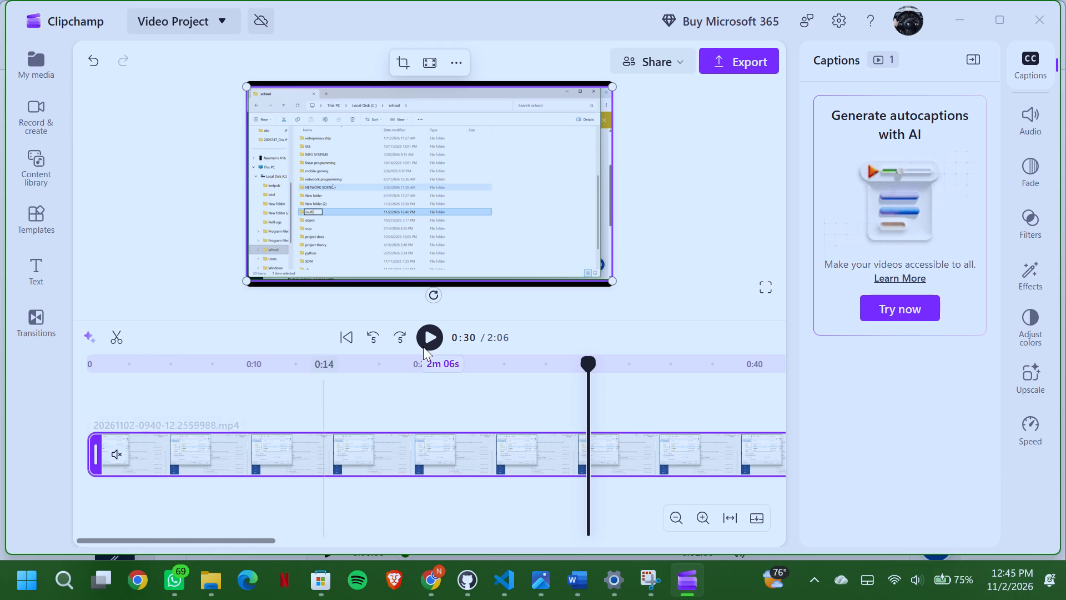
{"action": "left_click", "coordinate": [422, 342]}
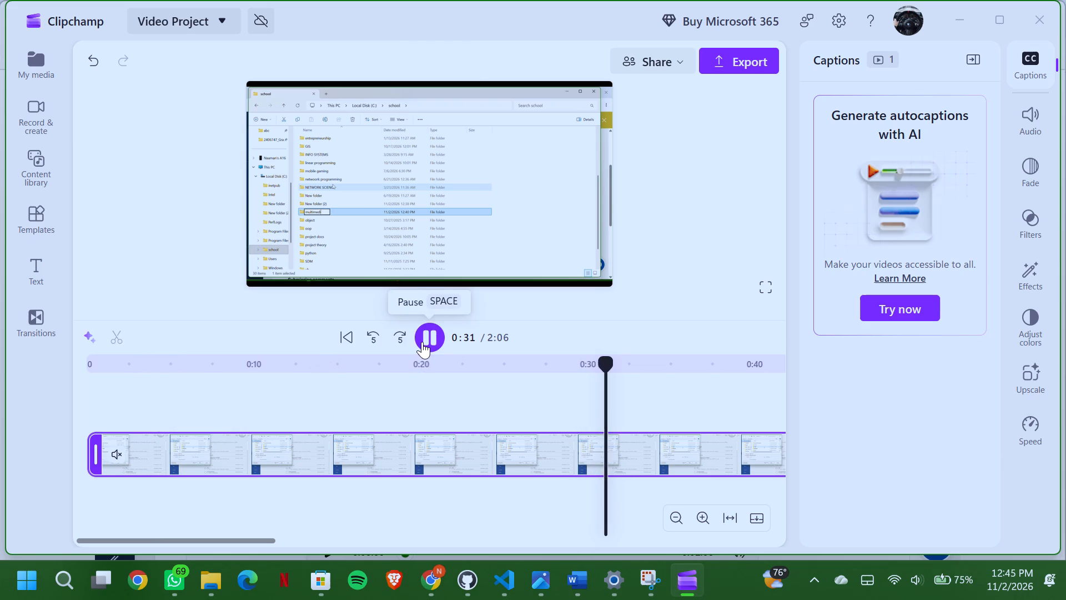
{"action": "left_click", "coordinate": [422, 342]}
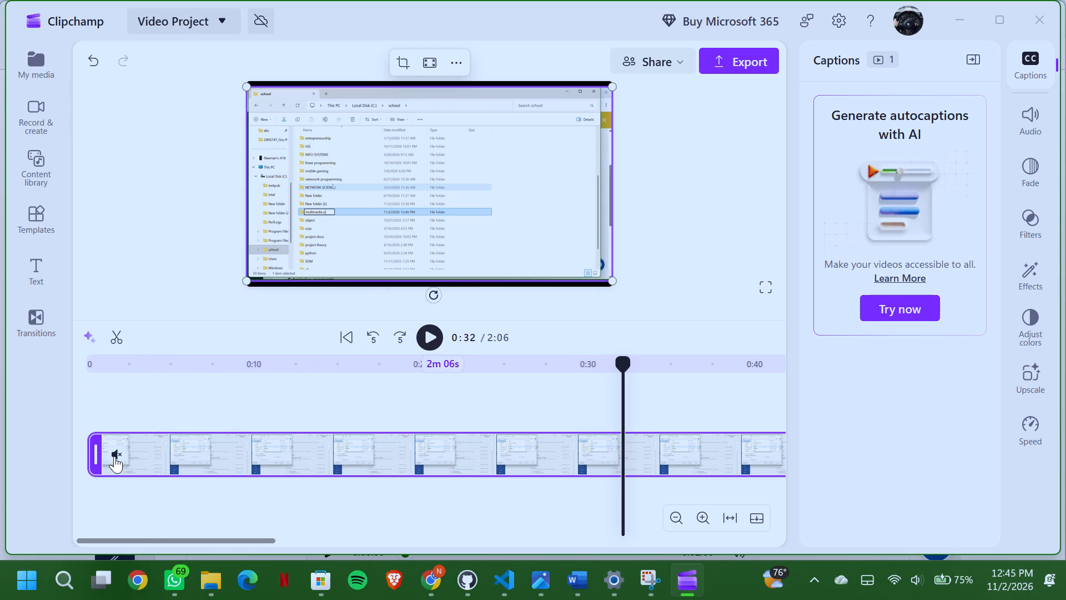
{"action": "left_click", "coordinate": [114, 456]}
Move the playhead back to 0:00 and preview about the first five seconds of the clip.
{"action": "left_click_drag", "start_coordinate": [623, 377], "coordinate": [138, 417]}
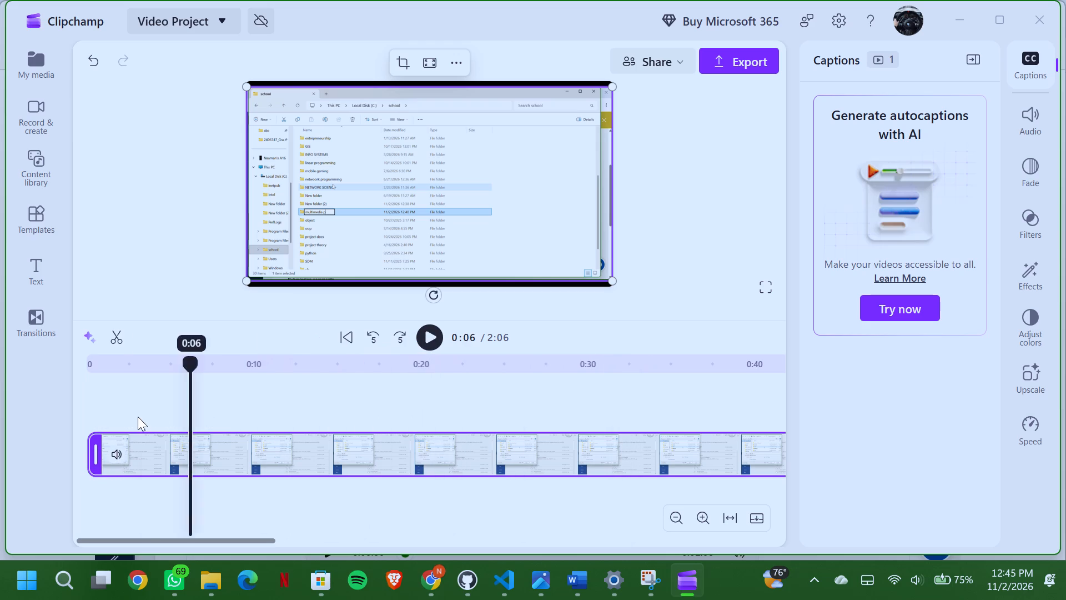
{"action": "left_click_drag", "start_coordinate": [138, 417], "coordinate": [0, 421]}
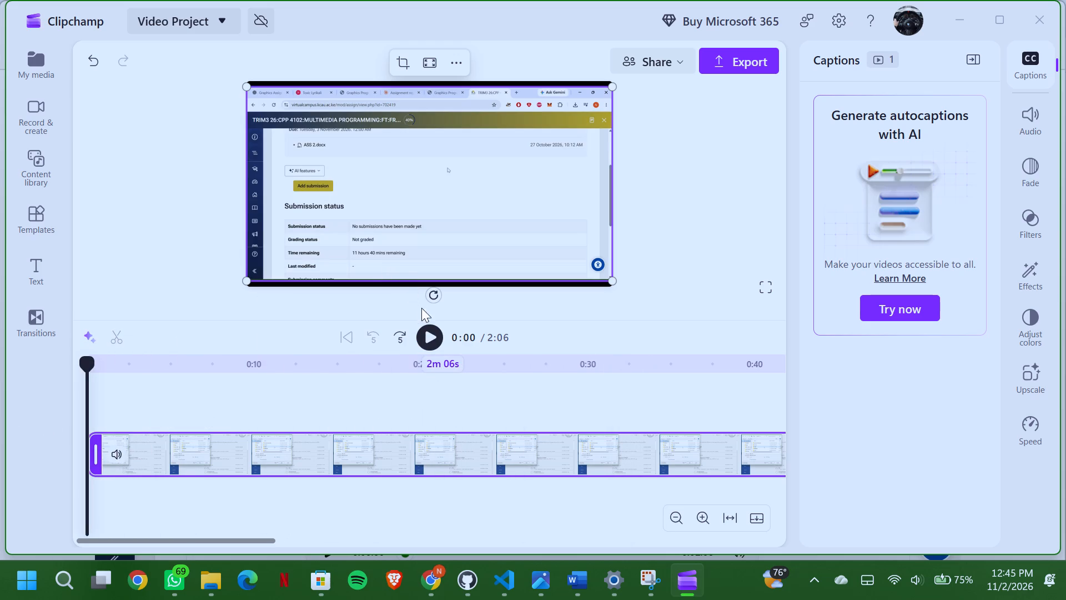
{"action": "left_click", "coordinate": [426, 328]}
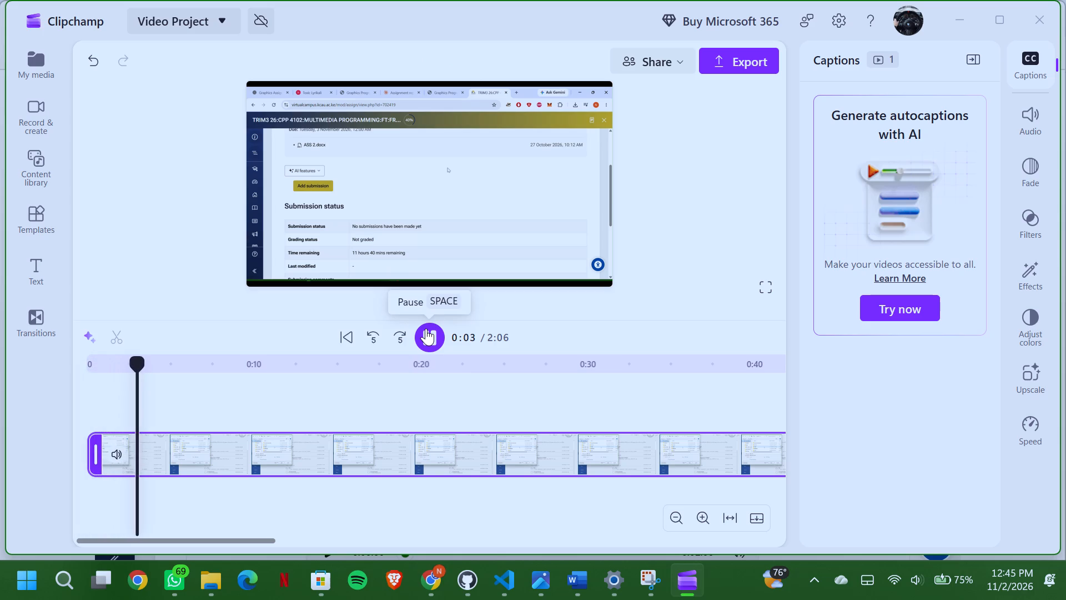
{"action": "left_click", "coordinate": [426, 328]}
{"action": "left_click", "coordinate": [426, 328]}
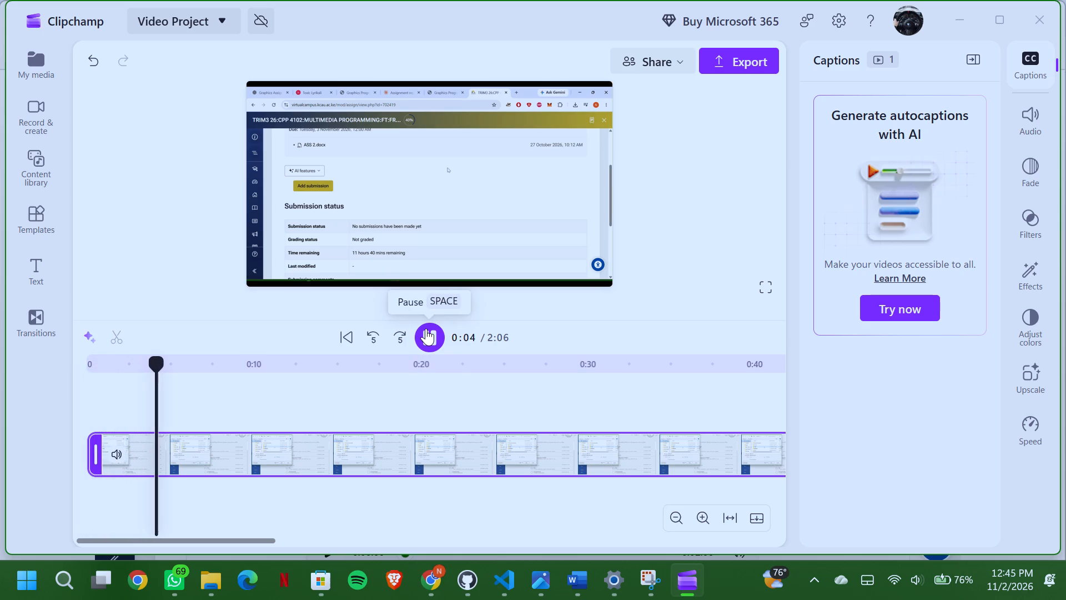
{"action": "left_click", "coordinate": [426, 328]}
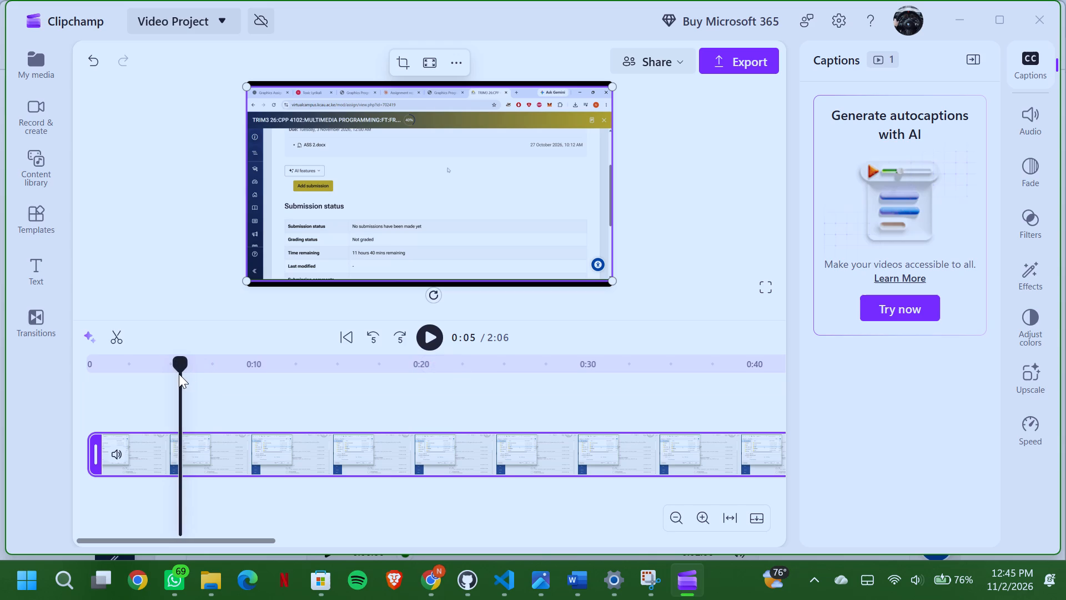
Return the playhead to the start and replay the clip's opening up to about 0:04.
{"action": "left_click_drag", "start_coordinate": [179, 374], "coordinate": [87, 396]}
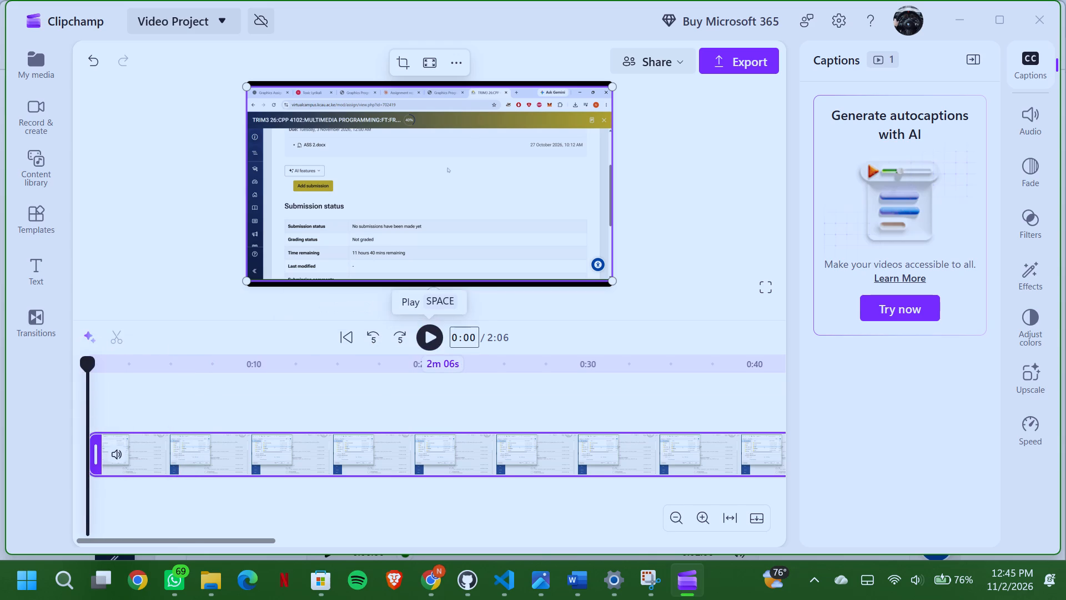
{"action": "left_click", "coordinate": [434, 336]}
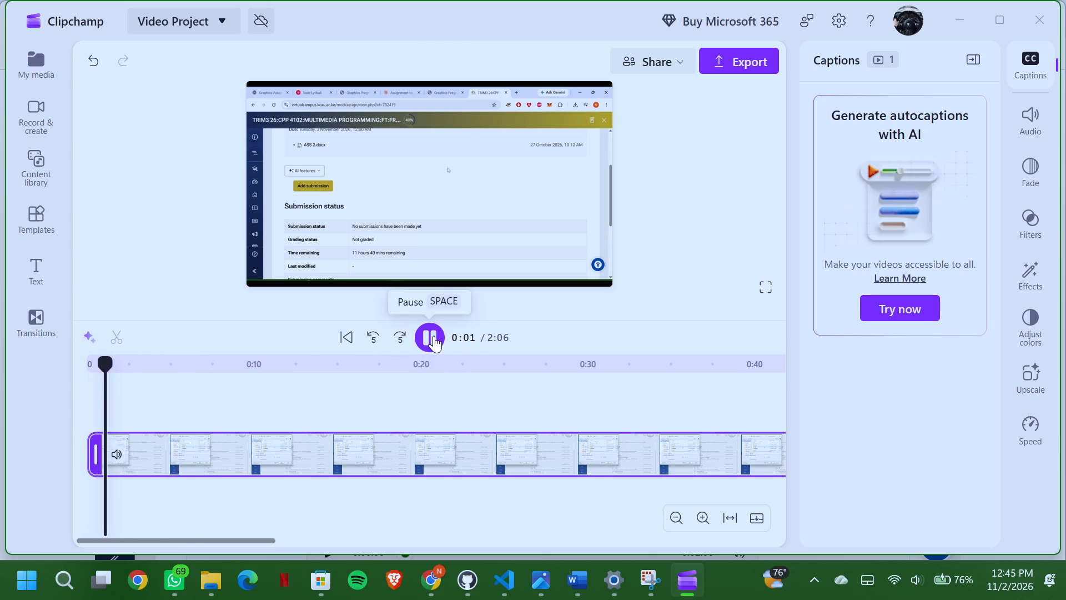
{"action": "left_click", "coordinate": [380, 334]}
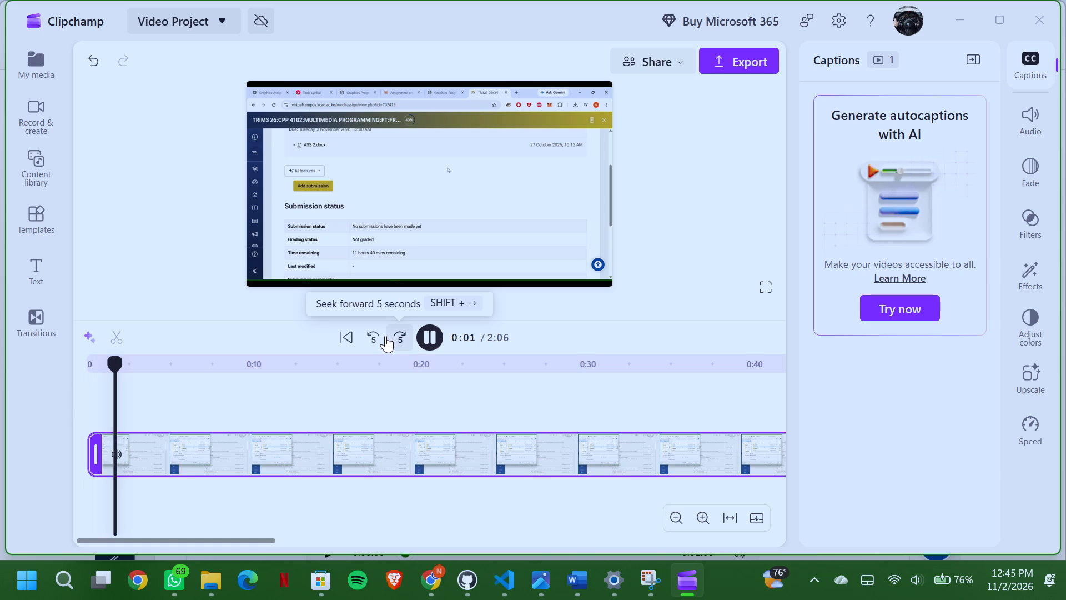
{"action": "left_click", "coordinate": [423, 329]}
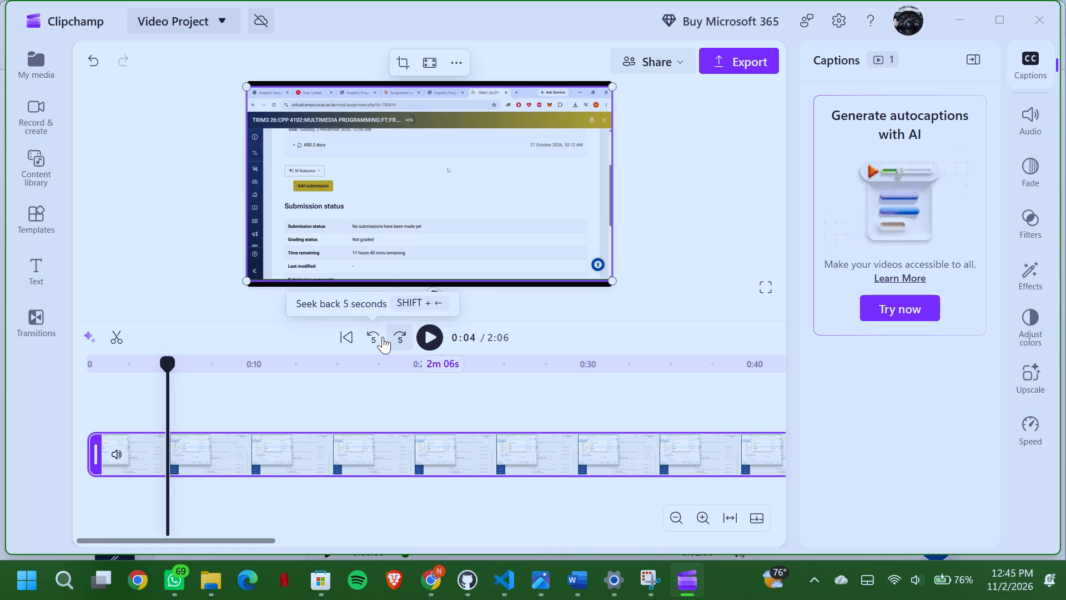
Rewind to 0:00 and play the opening in short bursts up to about 0:04 to locate a cut point.
{"action": "left_click", "coordinate": [382, 337]}
{"action": "left_click", "coordinate": [416, 336]}
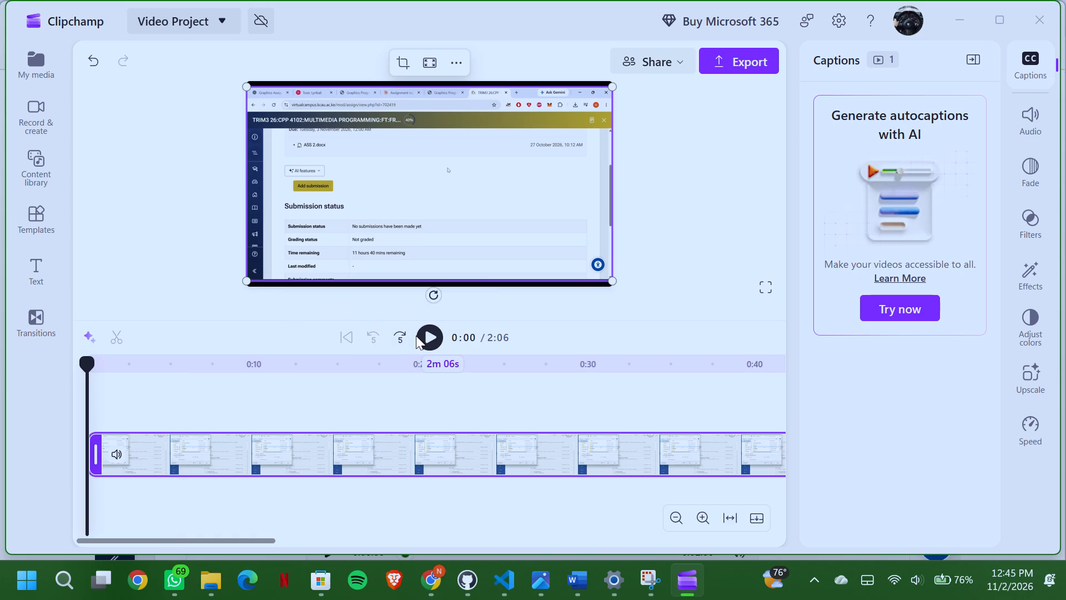
{"action": "left_click", "coordinate": [423, 336]}
{"action": "left_click", "coordinate": [423, 336]}
{"action": "left_click", "coordinate": [423, 336]}
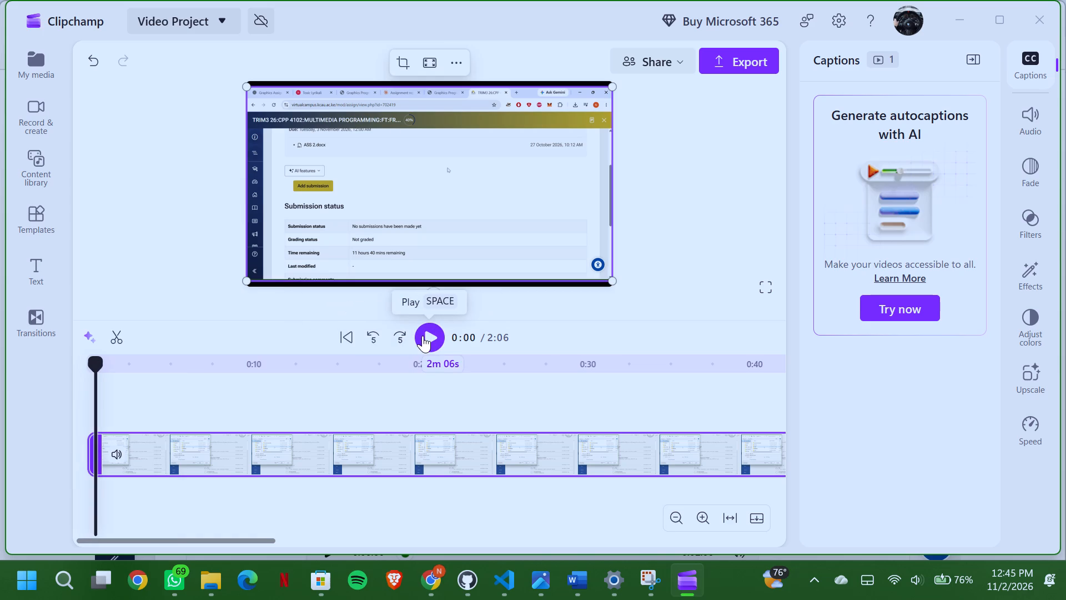
{"action": "left_click", "coordinate": [423, 336]}
{"action": "left_click", "coordinate": [423, 336]}
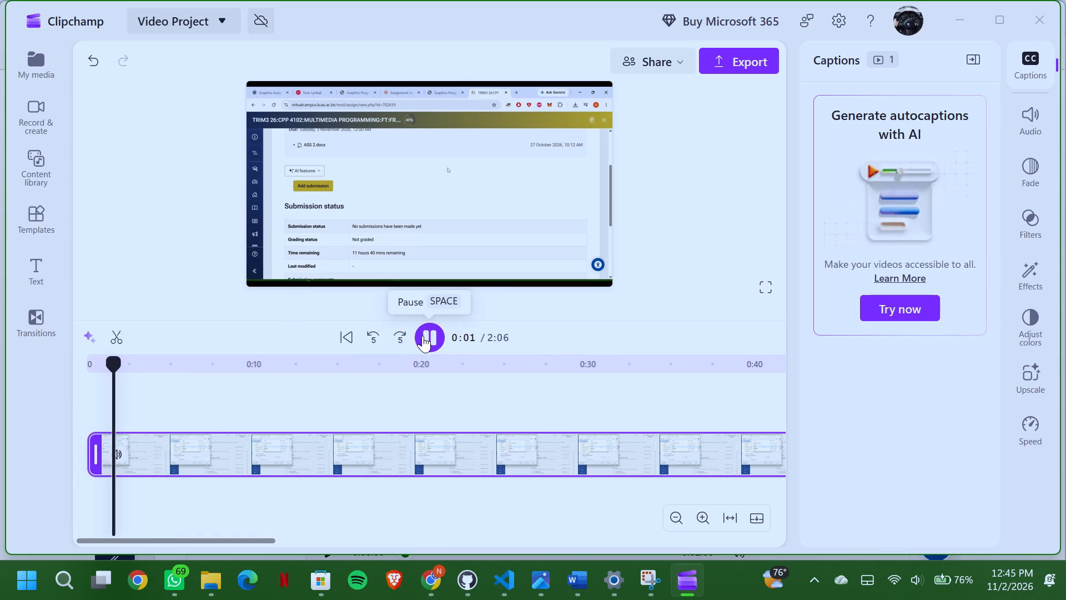
{"action": "left_click", "coordinate": [423, 336]}
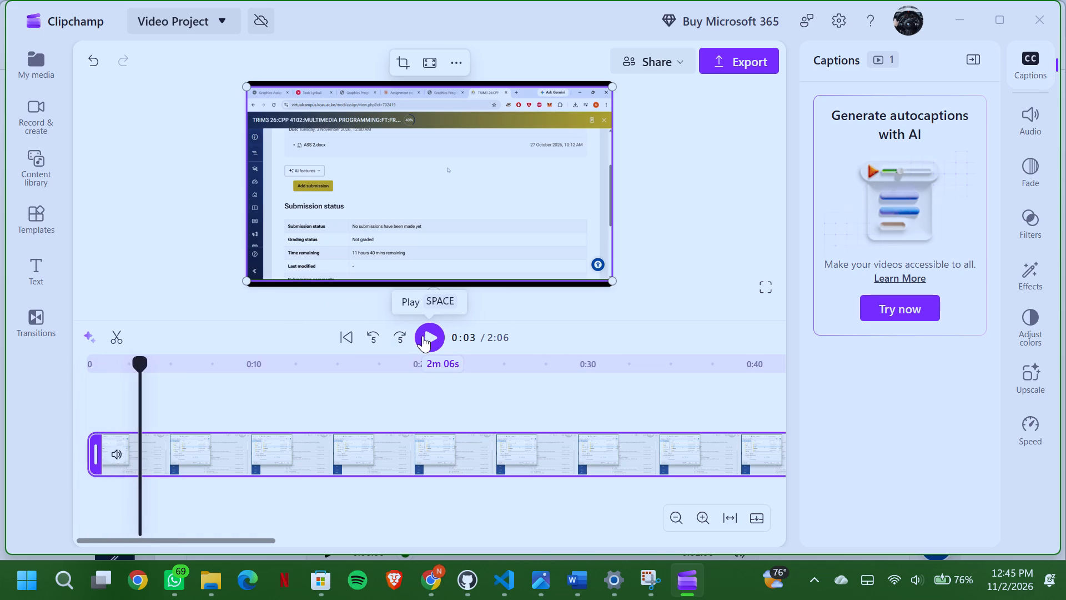
{"action": "left_click", "coordinate": [423, 336]}
{"action": "left_click", "coordinate": [423, 336]}
{"action": "left_click", "coordinate": [423, 336]}
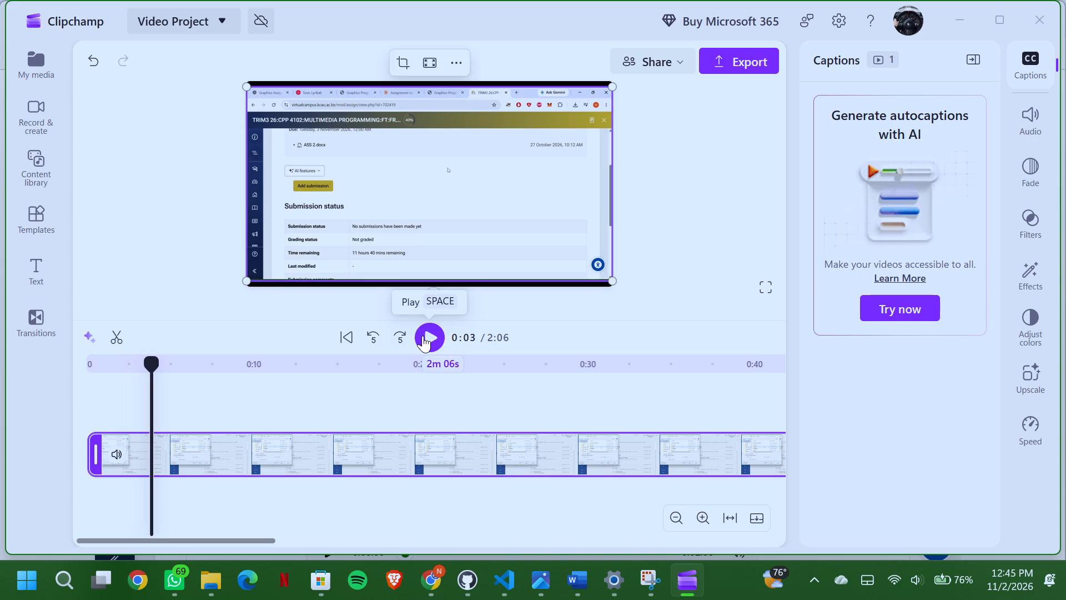
{"action": "left_click", "coordinate": [423, 336]}
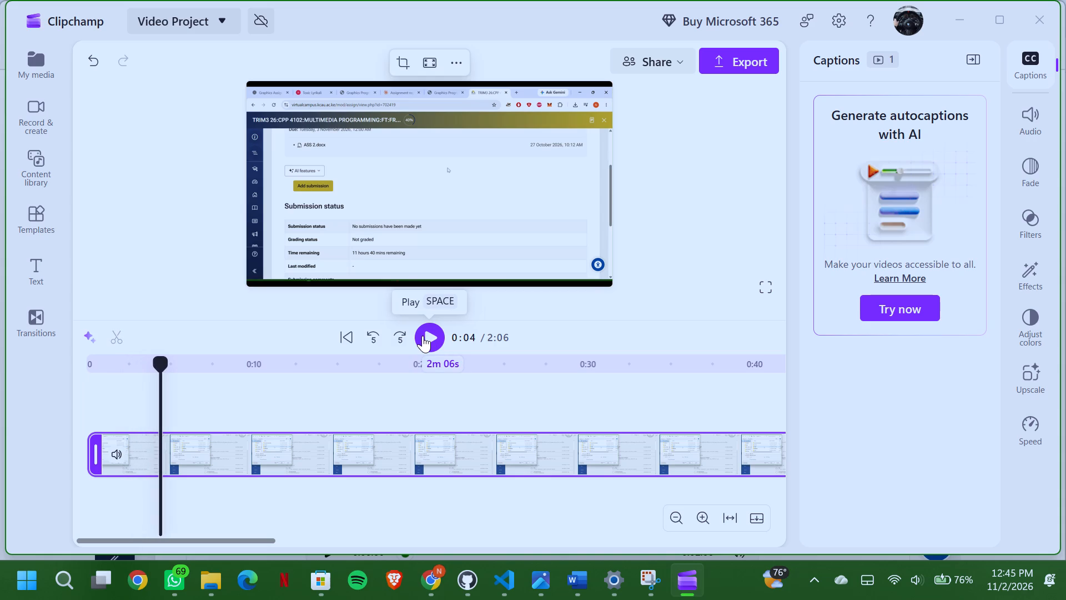
Split the recording at about 0:04 on the timeline.
{"action": "left_click", "coordinate": [160, 393]}
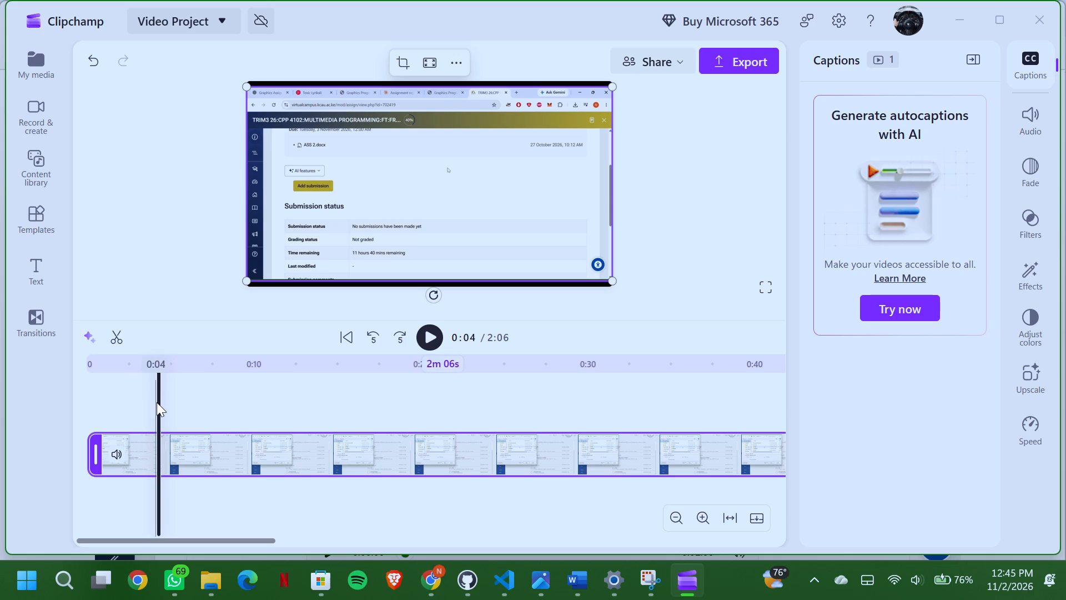
{"action": "left_click", "coordinate": [118, 338]}
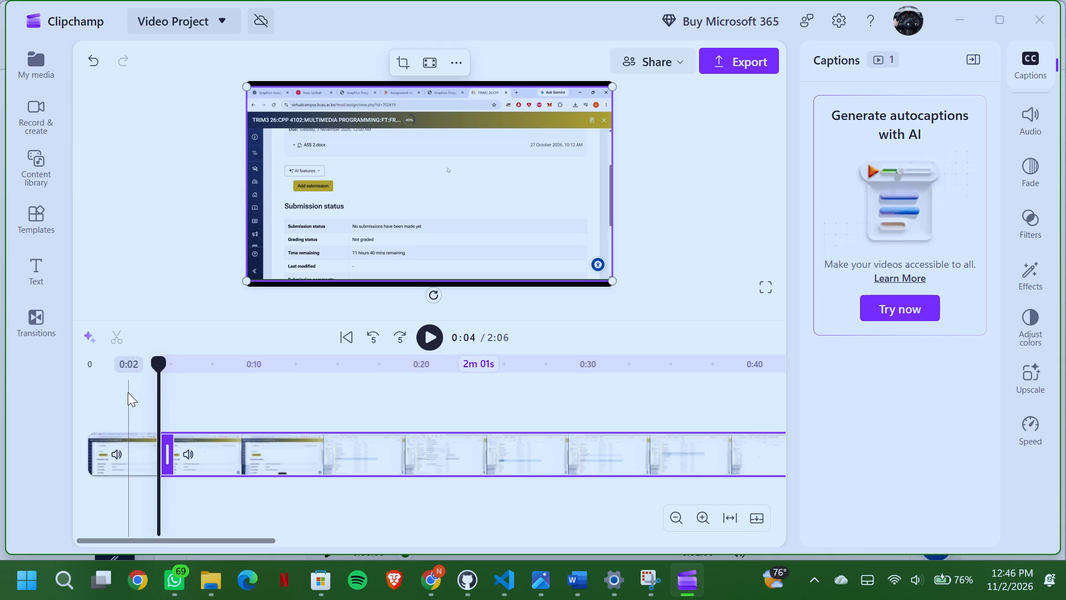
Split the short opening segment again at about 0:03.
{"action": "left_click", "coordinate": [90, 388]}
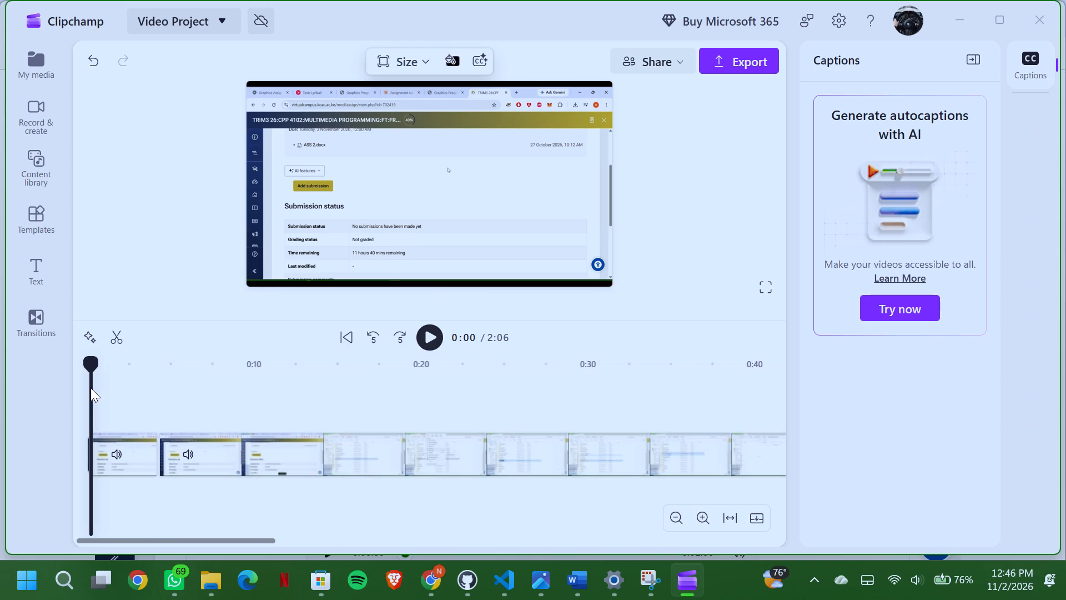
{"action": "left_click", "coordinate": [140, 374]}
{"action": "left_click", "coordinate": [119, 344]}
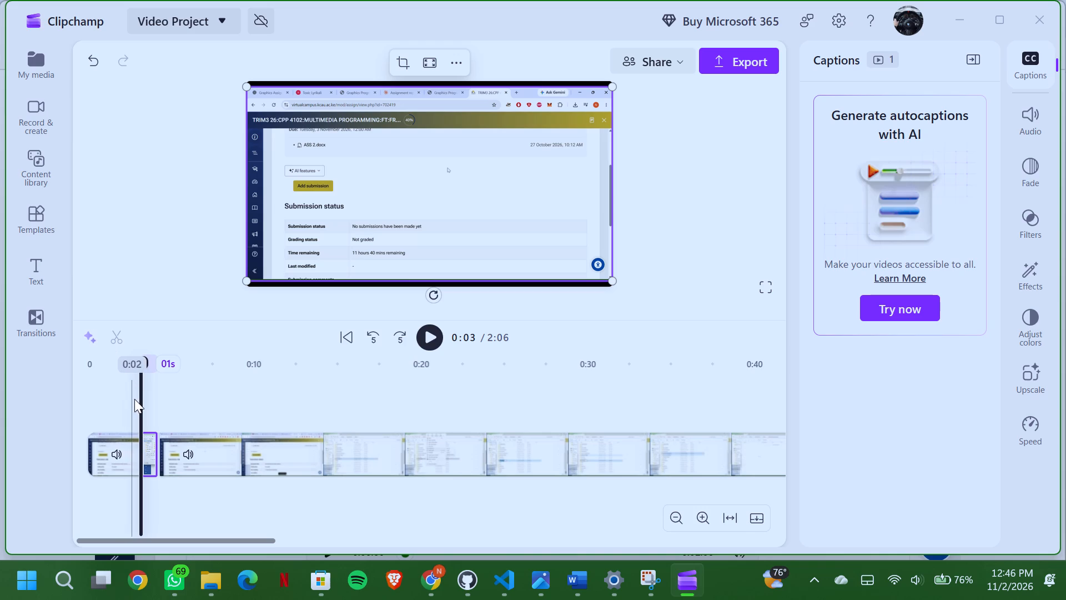
Rewind to near the start and play the timeline across the splits to review them.
{"action": "left_click", "coordinate": [115, 403]}
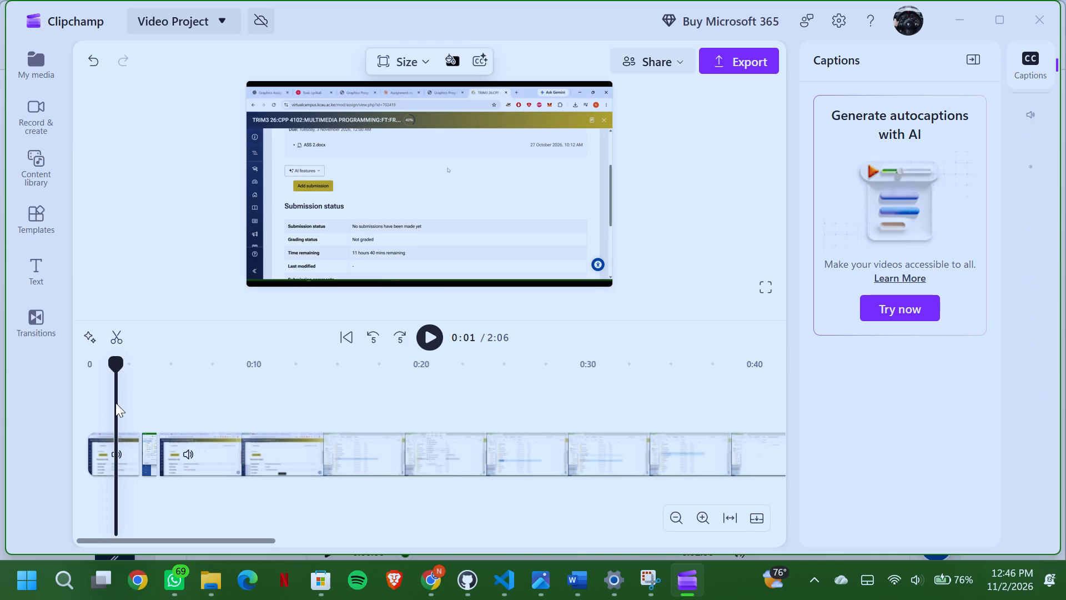
{"action": "left_click", "coordinate": [368, 337]}
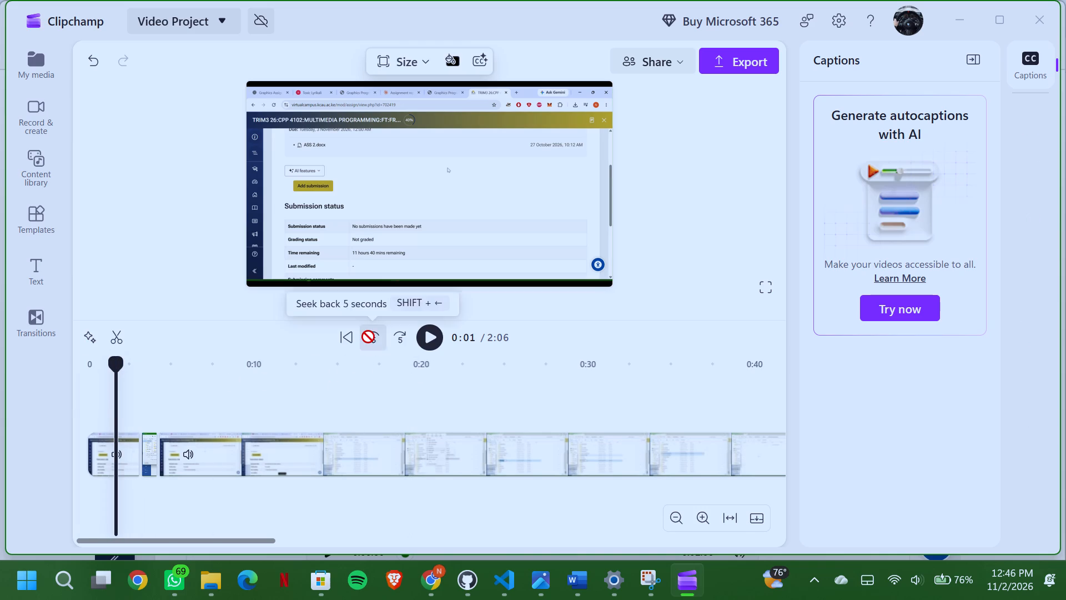
{"action": "double_click", "coordinate": [426, 331]}
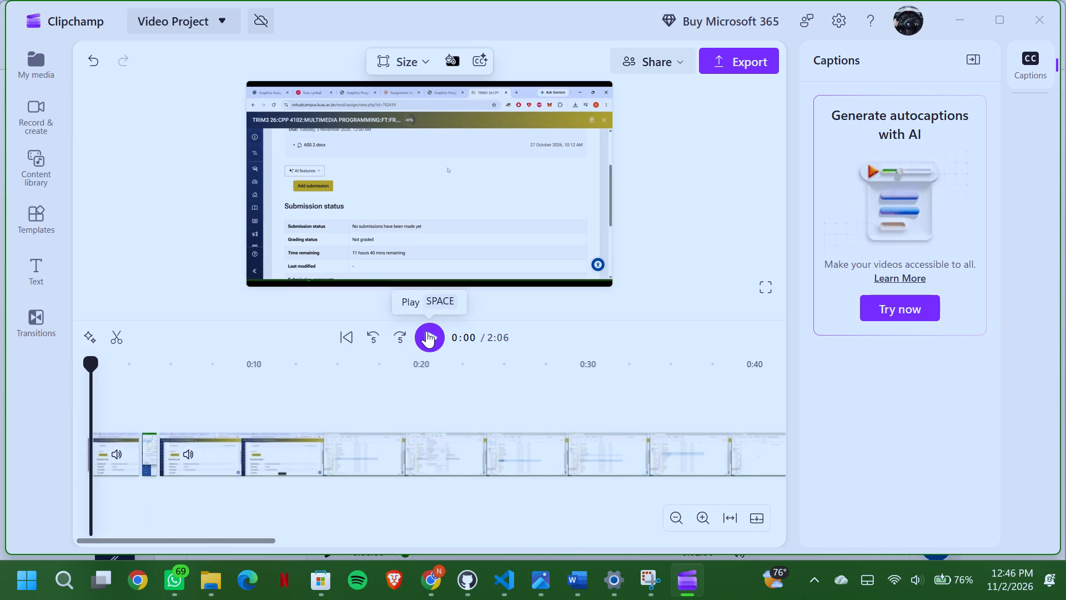
{"action": "left_click", "coordinate": [426, 331]}
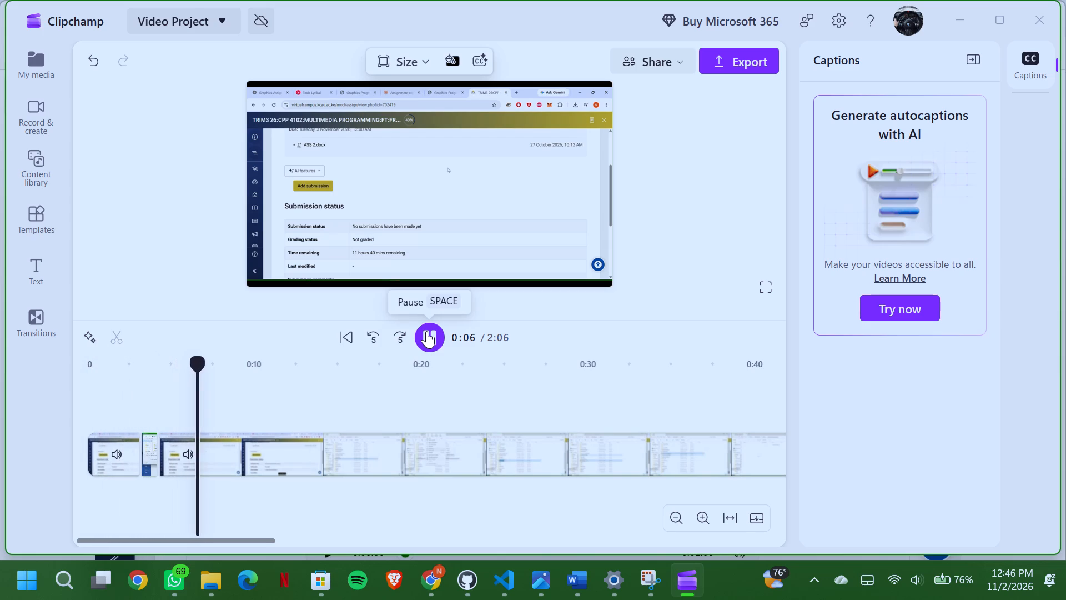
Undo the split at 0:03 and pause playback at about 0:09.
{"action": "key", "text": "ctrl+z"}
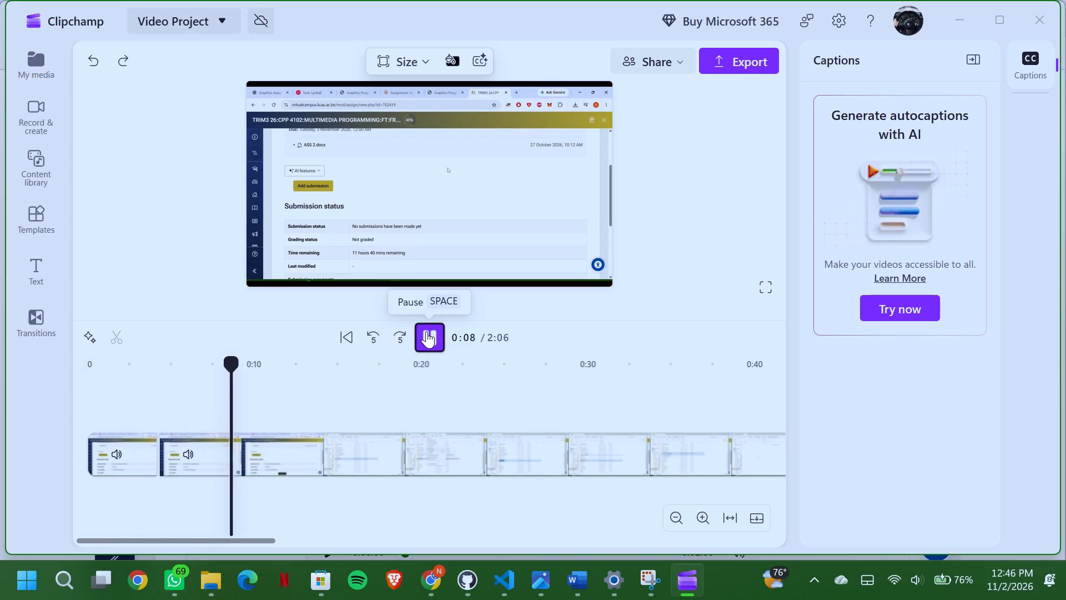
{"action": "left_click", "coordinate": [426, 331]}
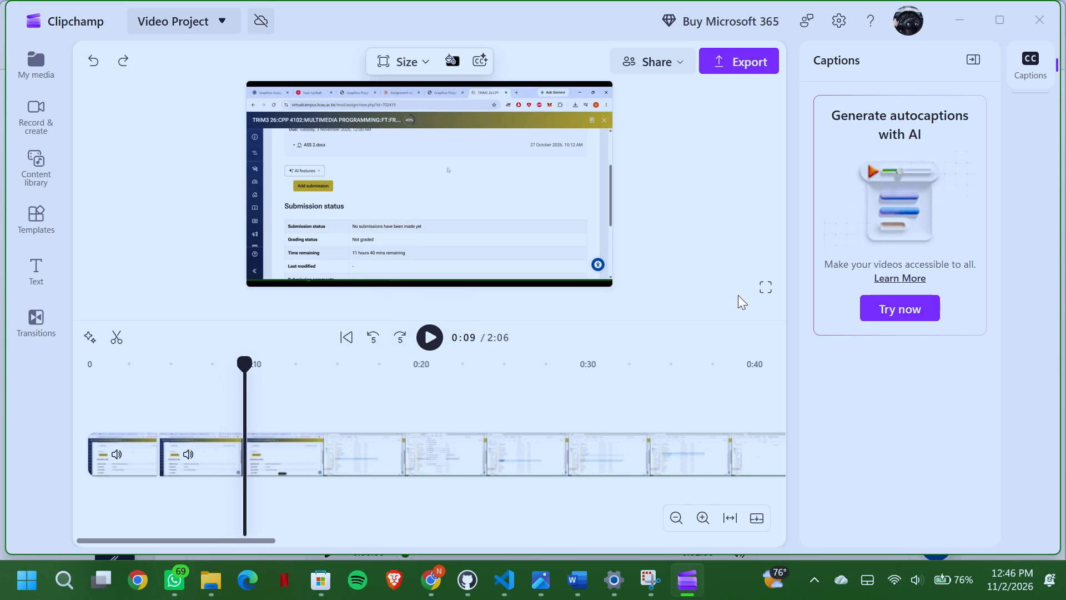
Review the recording's opening in full-screen preview from near the start to about 0:05, then return to the editor.
{"action": "left_click", "coordinate": [761, 294]}
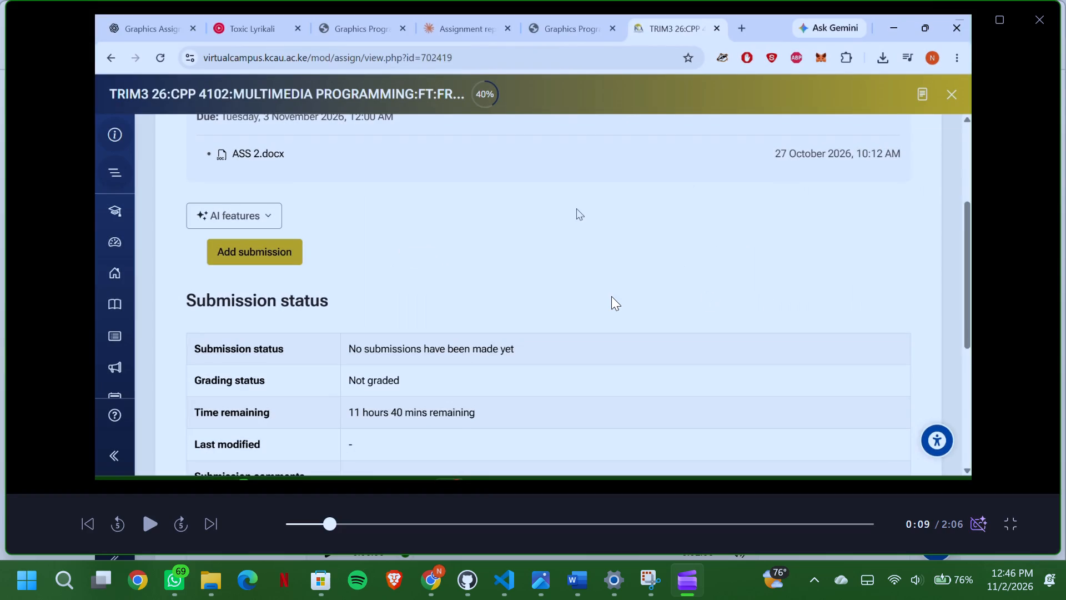
{"action": "left_click", "coordinate": [288, 520]}
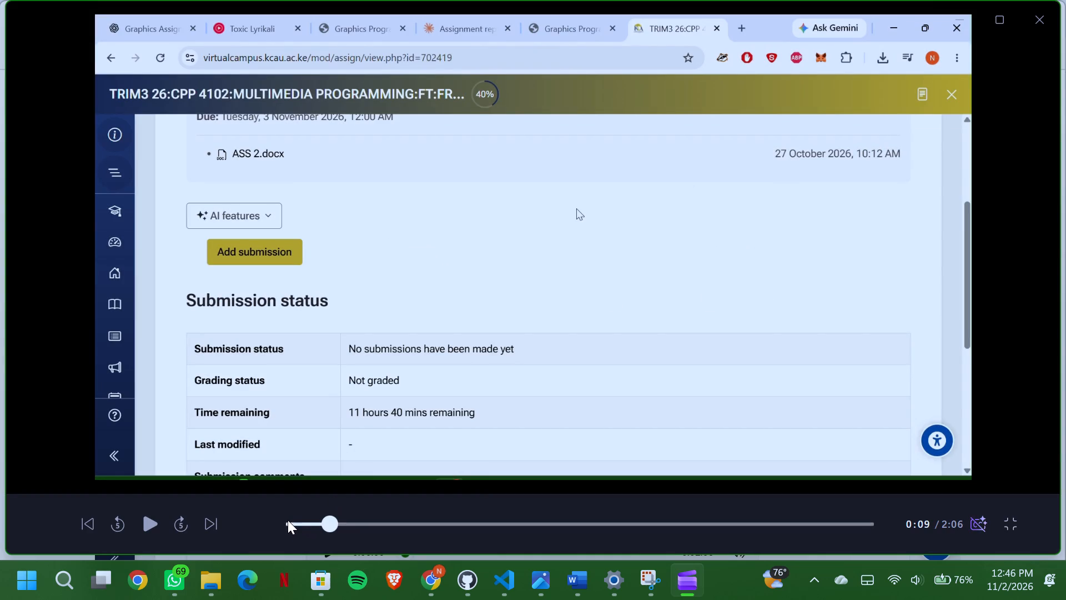
{"action": "left_click", "coordinate": [161, 529]}
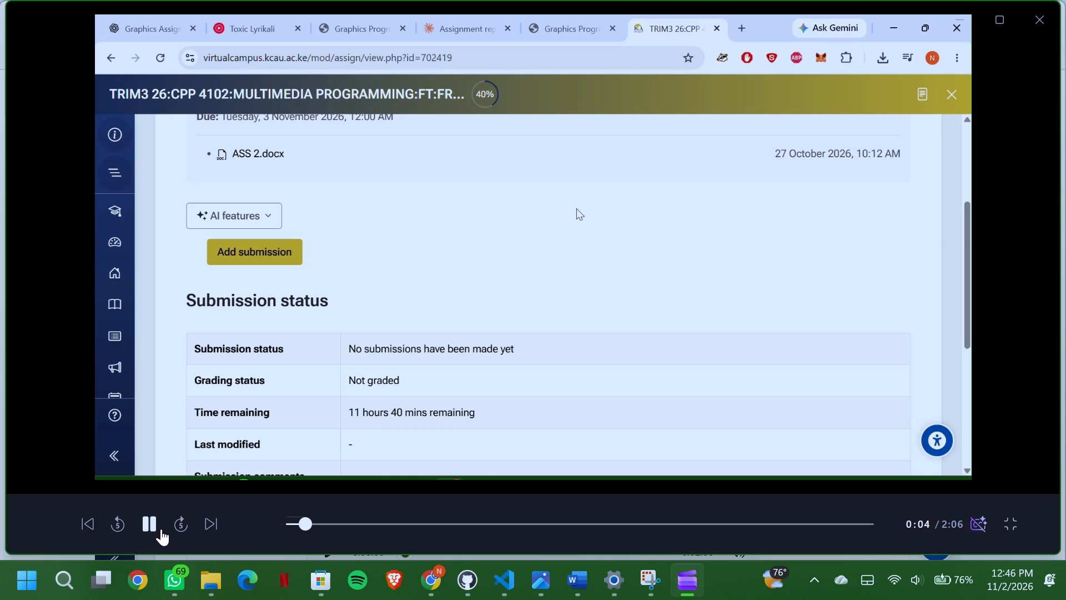
{"action": "left_click", "coordinate": [161, 529]}
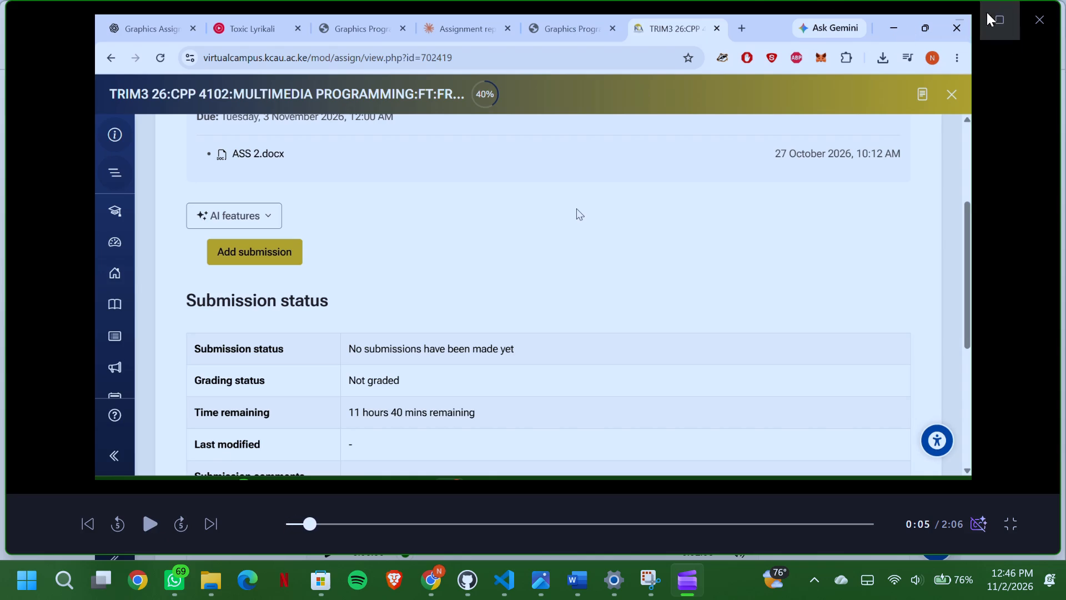
{"action": "left_click", "coordinate": [1012, 80]}
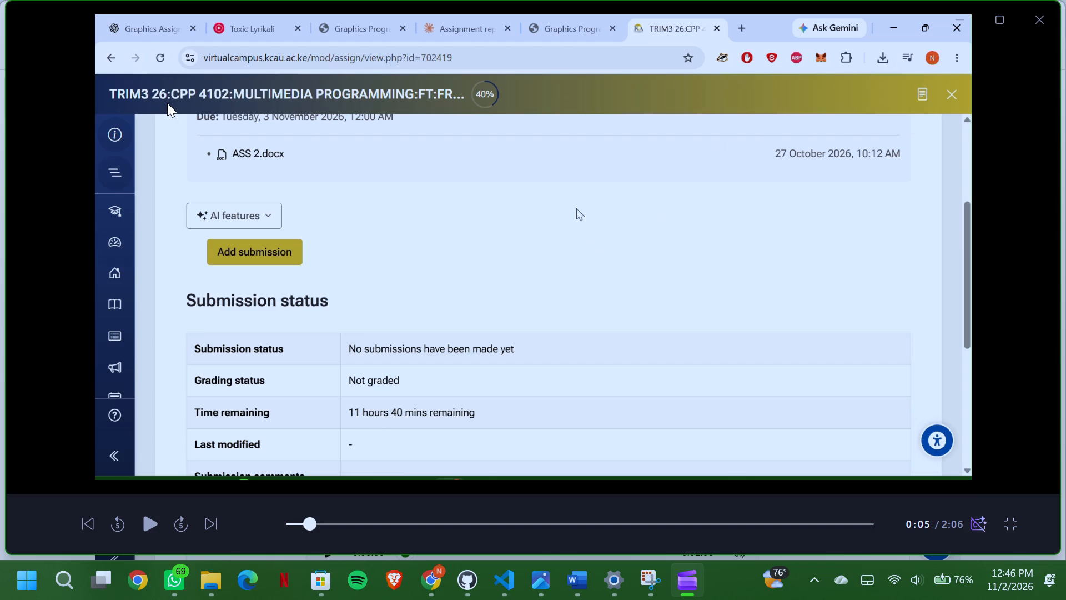
{"action": "left_click", "coordinate": [1007, 515]}
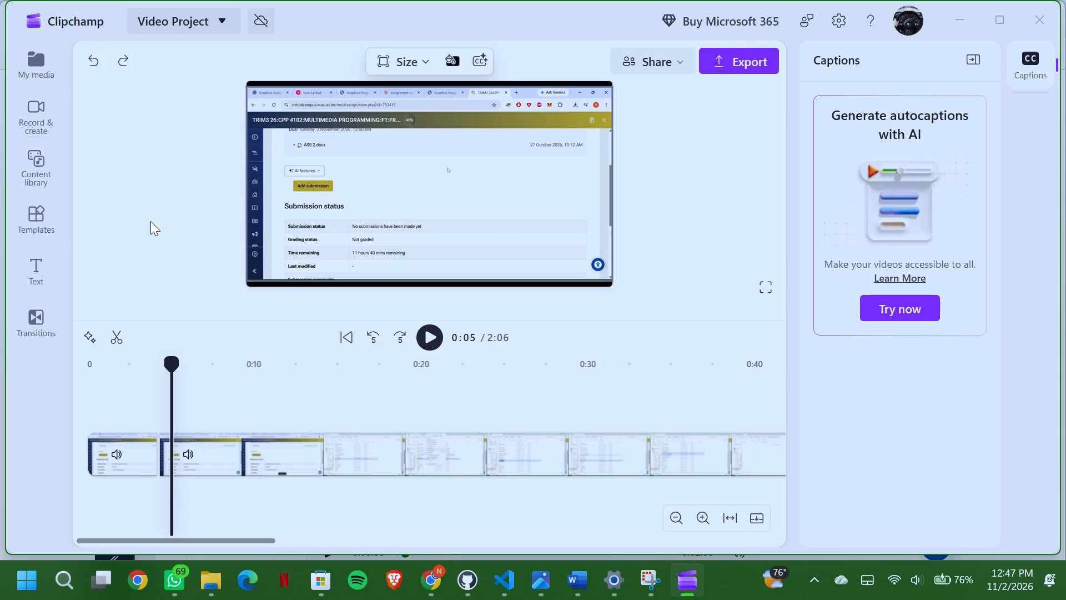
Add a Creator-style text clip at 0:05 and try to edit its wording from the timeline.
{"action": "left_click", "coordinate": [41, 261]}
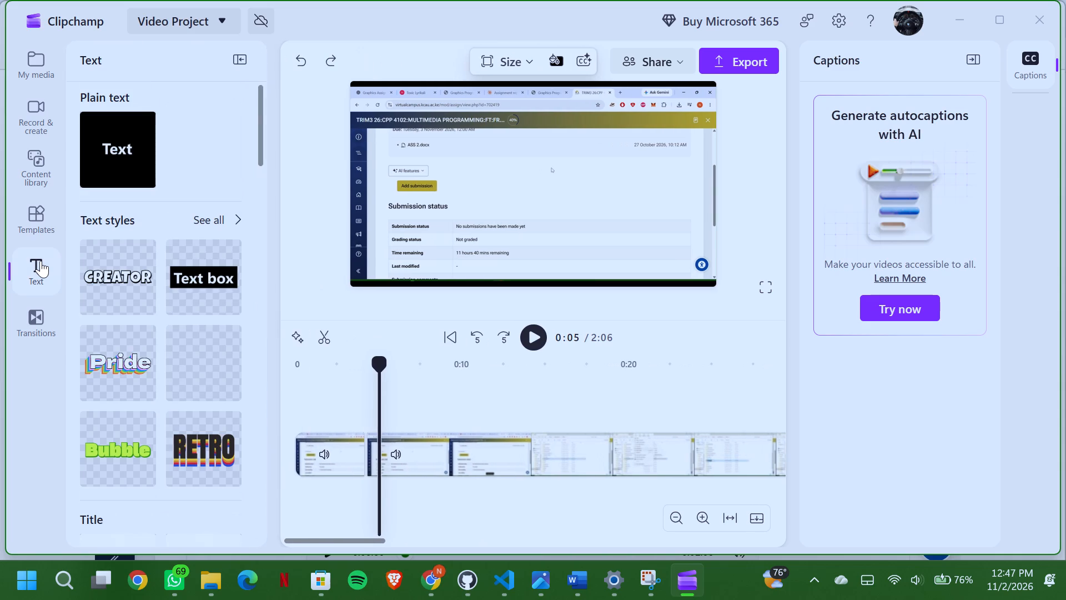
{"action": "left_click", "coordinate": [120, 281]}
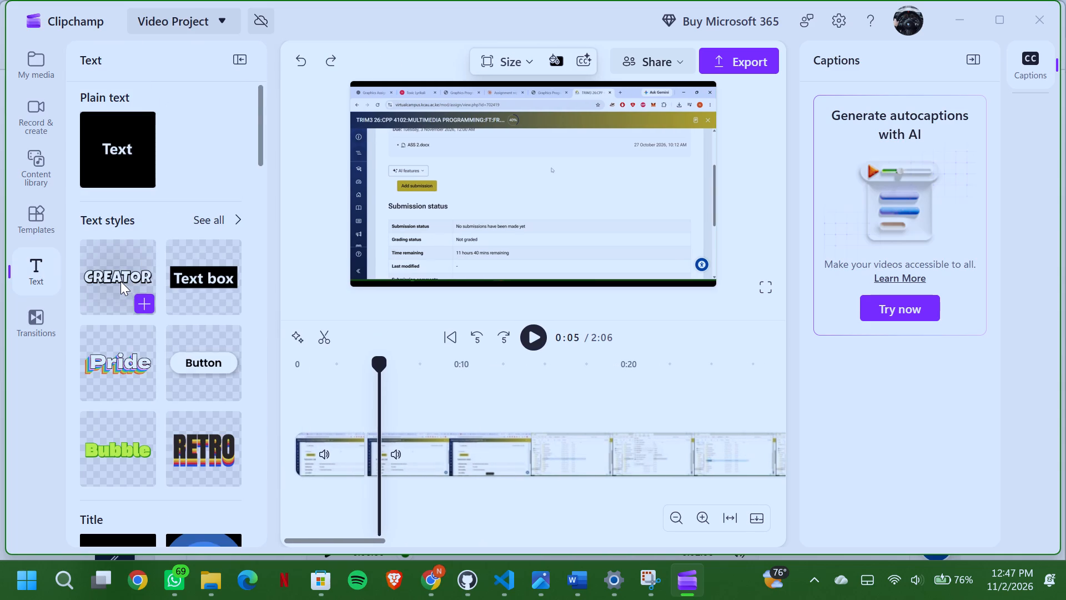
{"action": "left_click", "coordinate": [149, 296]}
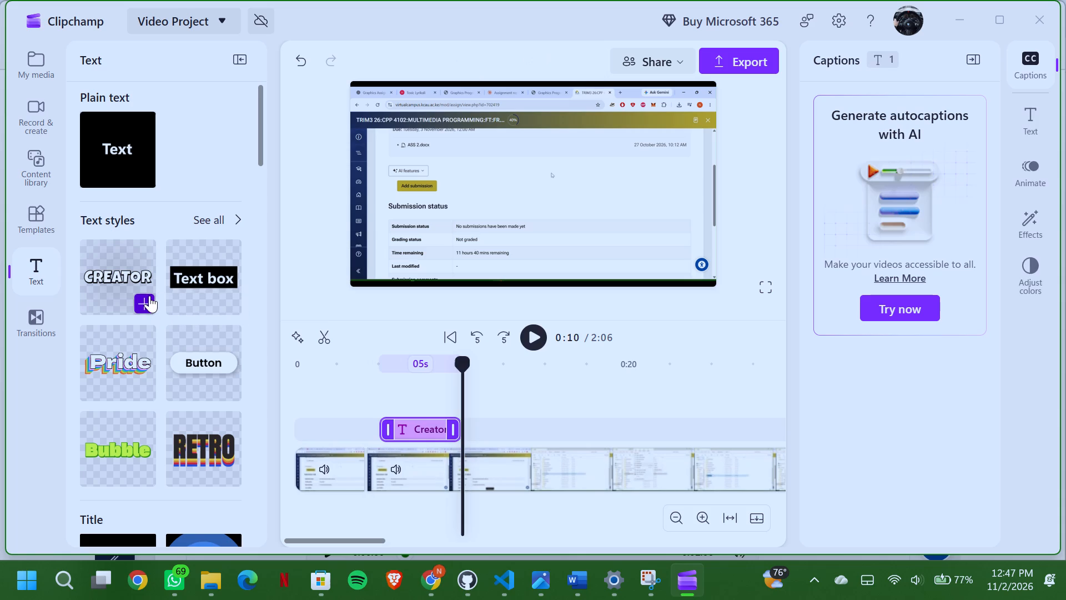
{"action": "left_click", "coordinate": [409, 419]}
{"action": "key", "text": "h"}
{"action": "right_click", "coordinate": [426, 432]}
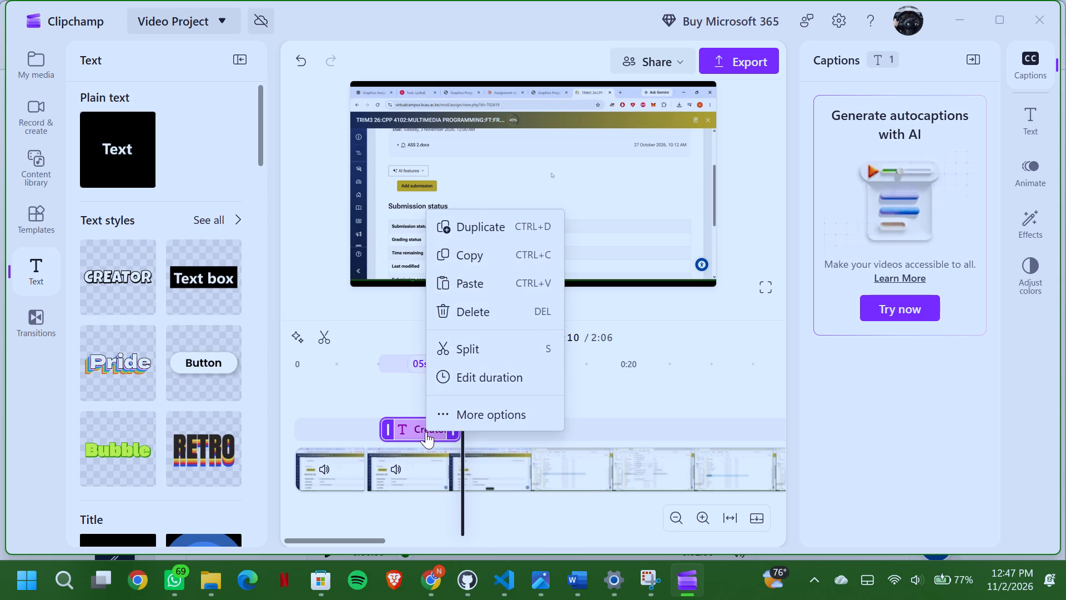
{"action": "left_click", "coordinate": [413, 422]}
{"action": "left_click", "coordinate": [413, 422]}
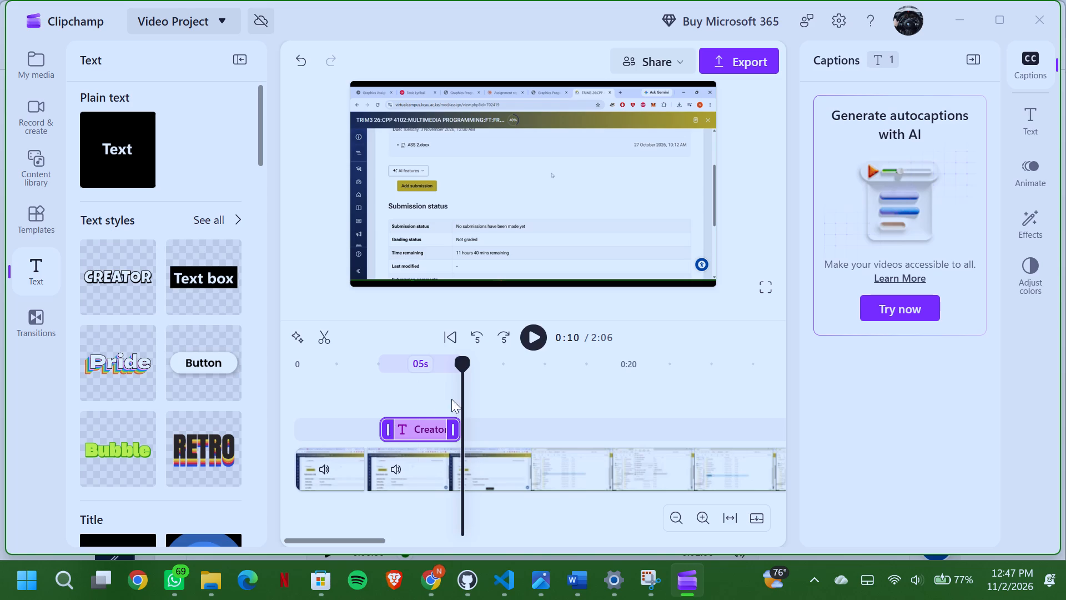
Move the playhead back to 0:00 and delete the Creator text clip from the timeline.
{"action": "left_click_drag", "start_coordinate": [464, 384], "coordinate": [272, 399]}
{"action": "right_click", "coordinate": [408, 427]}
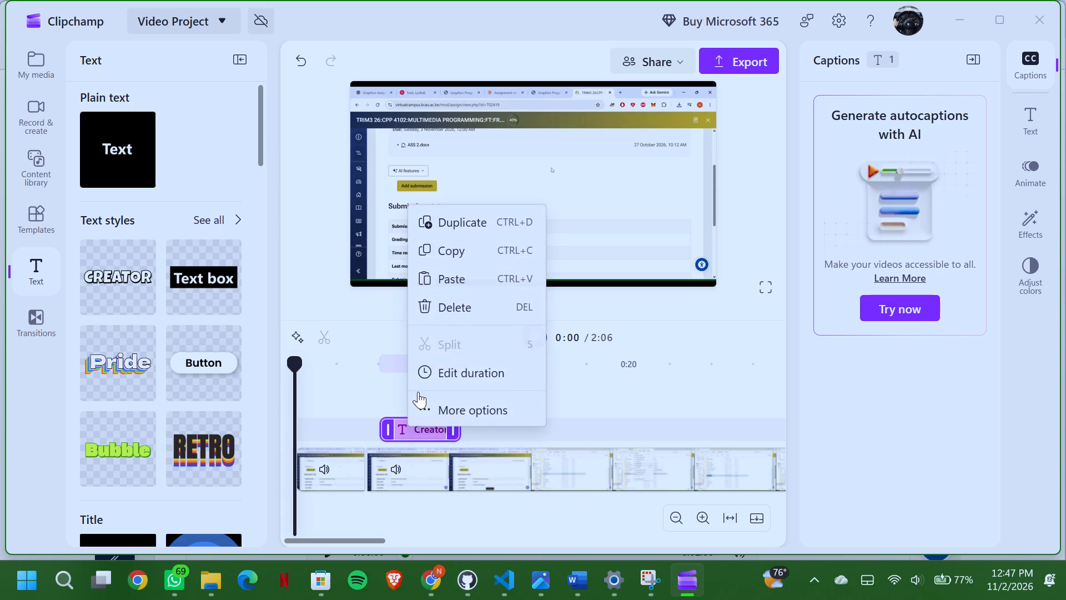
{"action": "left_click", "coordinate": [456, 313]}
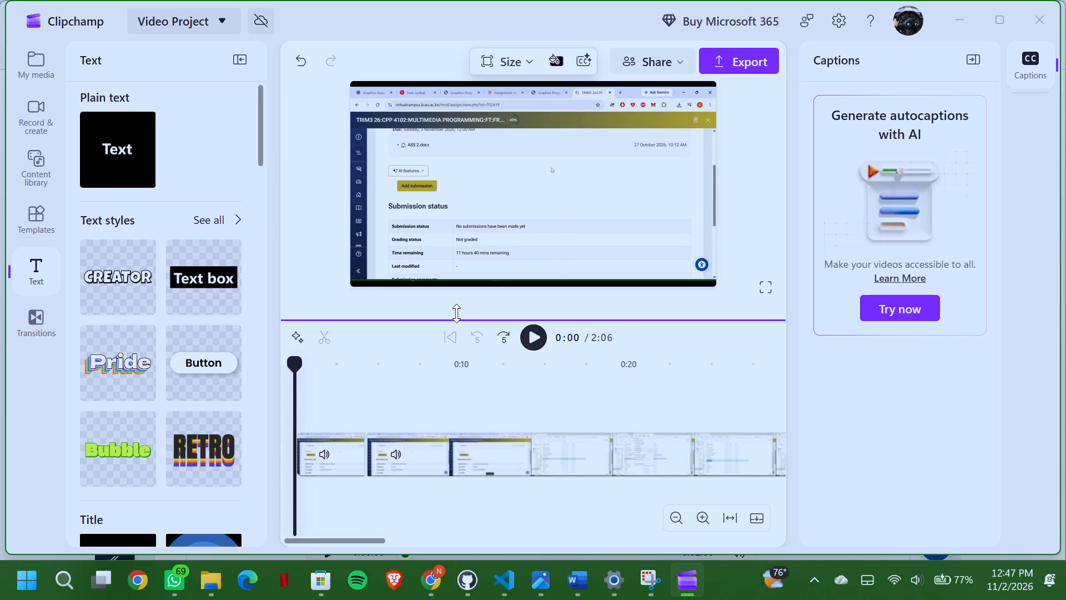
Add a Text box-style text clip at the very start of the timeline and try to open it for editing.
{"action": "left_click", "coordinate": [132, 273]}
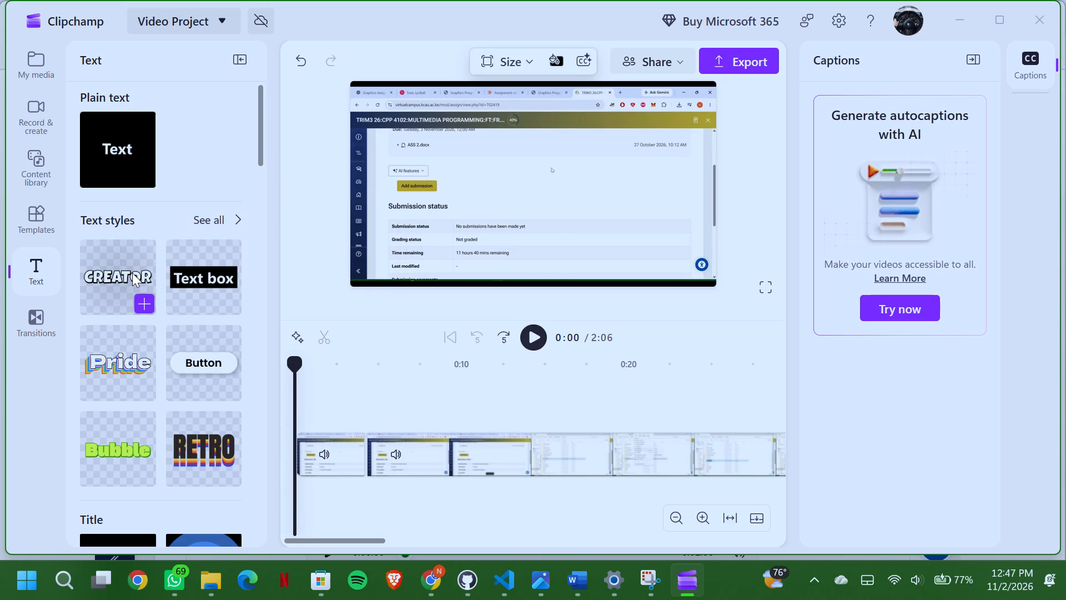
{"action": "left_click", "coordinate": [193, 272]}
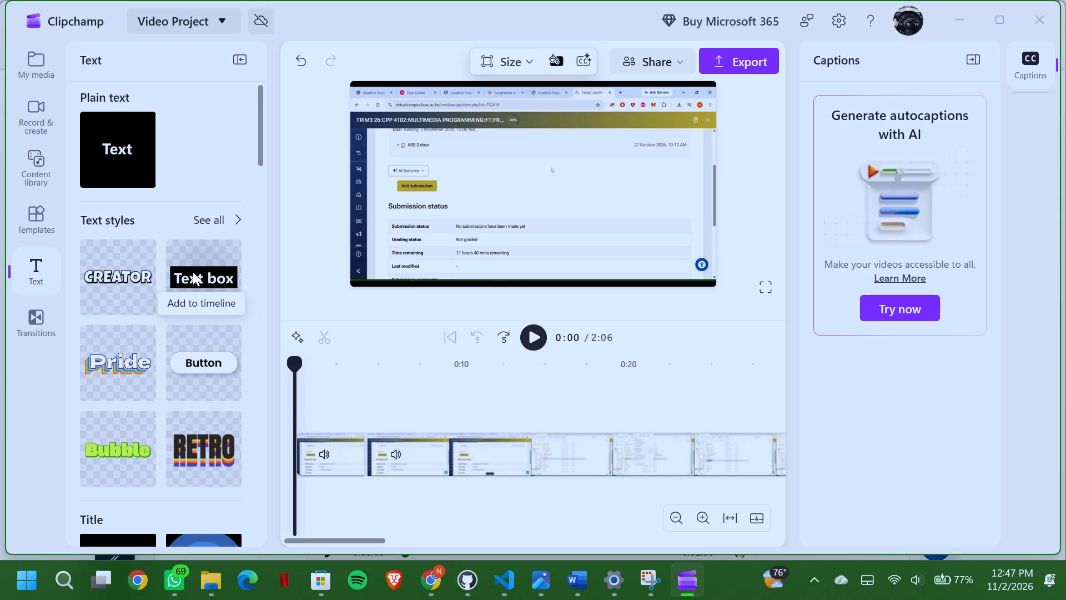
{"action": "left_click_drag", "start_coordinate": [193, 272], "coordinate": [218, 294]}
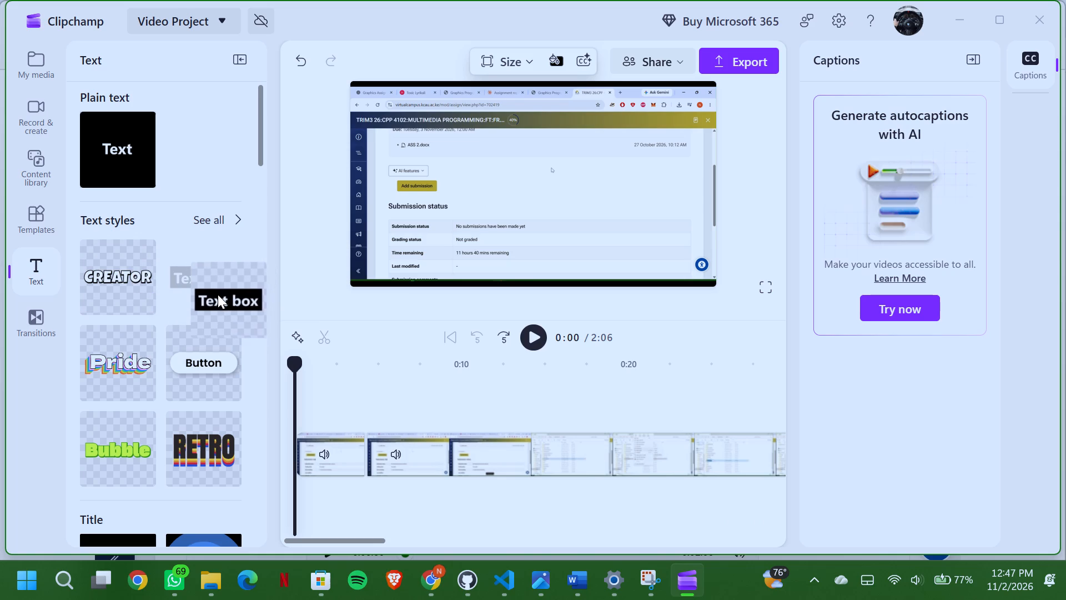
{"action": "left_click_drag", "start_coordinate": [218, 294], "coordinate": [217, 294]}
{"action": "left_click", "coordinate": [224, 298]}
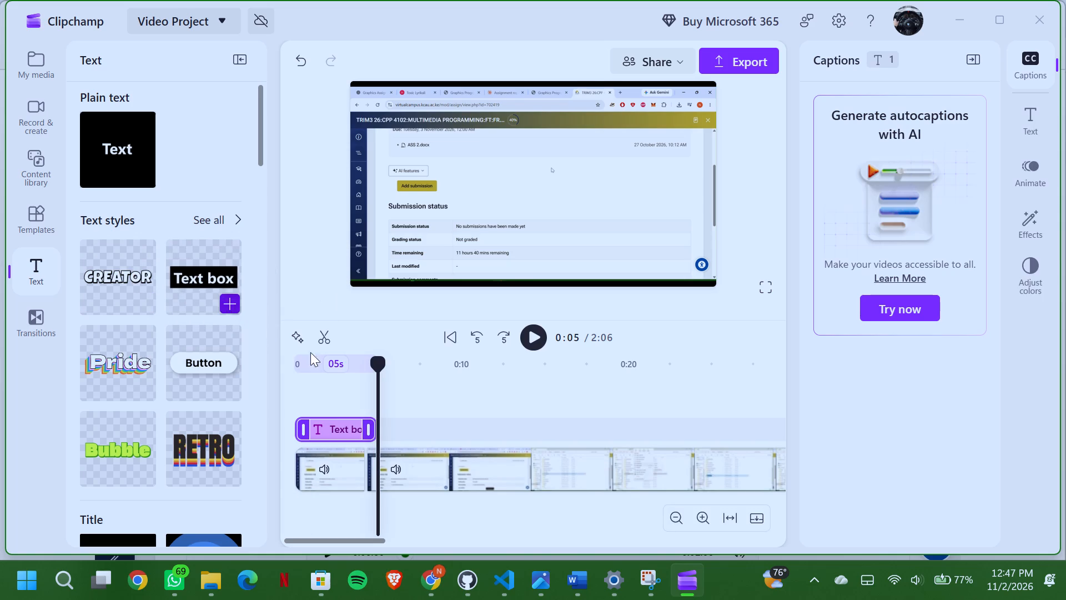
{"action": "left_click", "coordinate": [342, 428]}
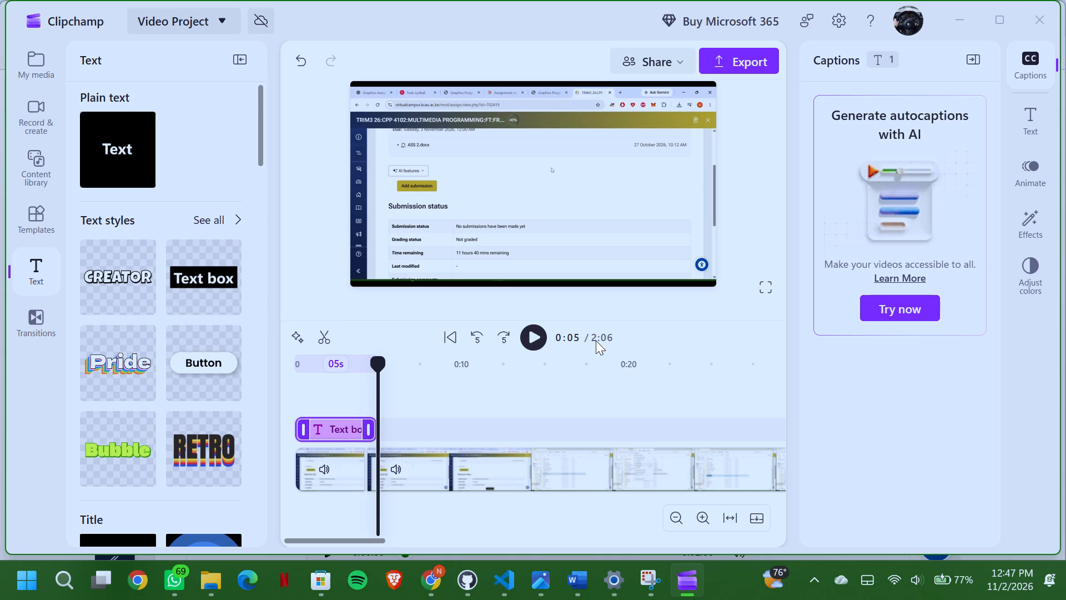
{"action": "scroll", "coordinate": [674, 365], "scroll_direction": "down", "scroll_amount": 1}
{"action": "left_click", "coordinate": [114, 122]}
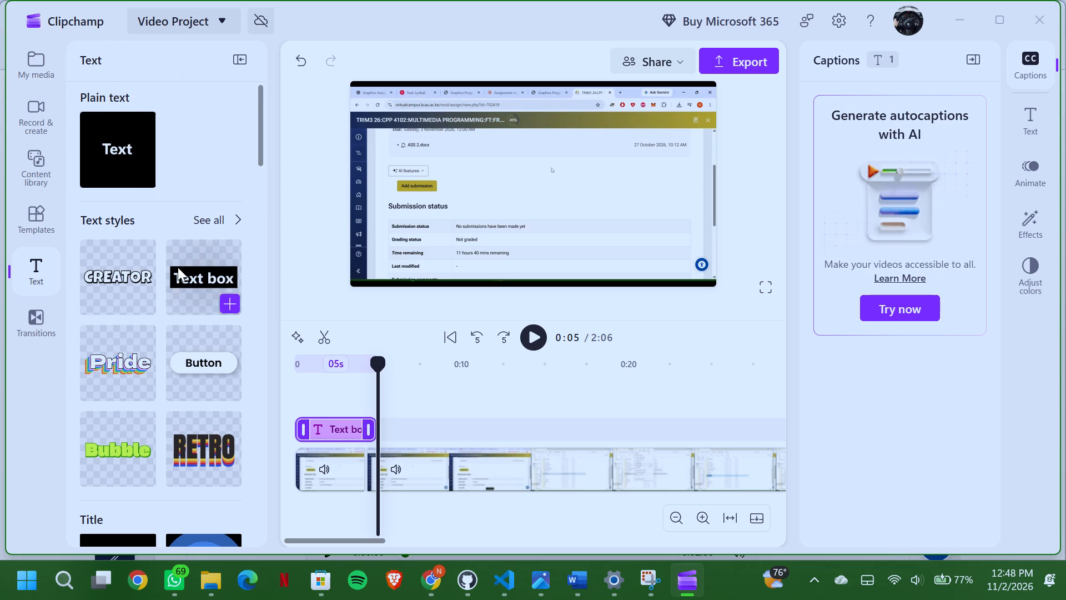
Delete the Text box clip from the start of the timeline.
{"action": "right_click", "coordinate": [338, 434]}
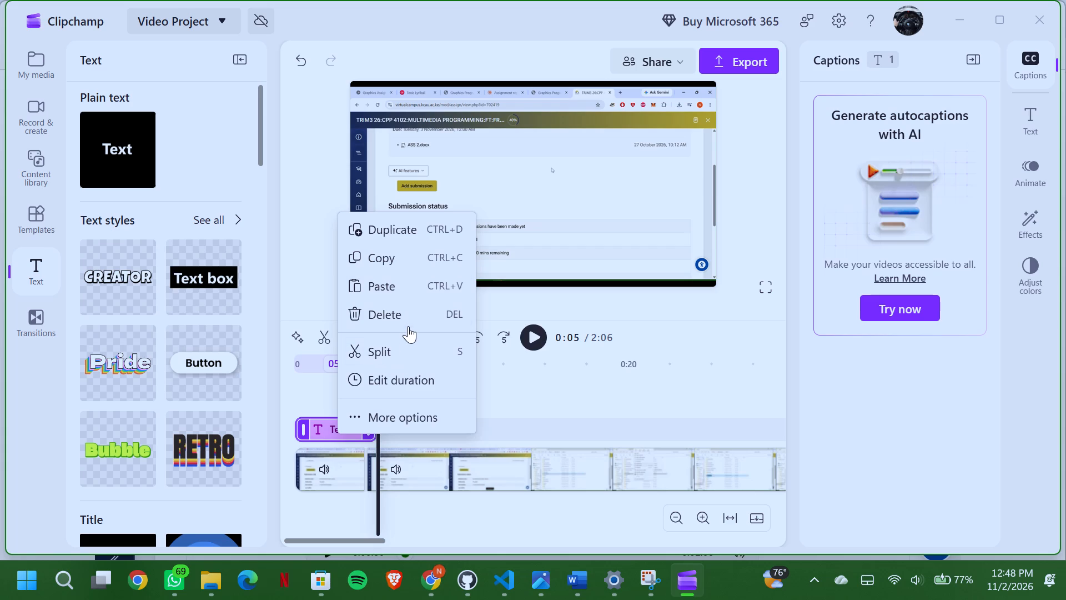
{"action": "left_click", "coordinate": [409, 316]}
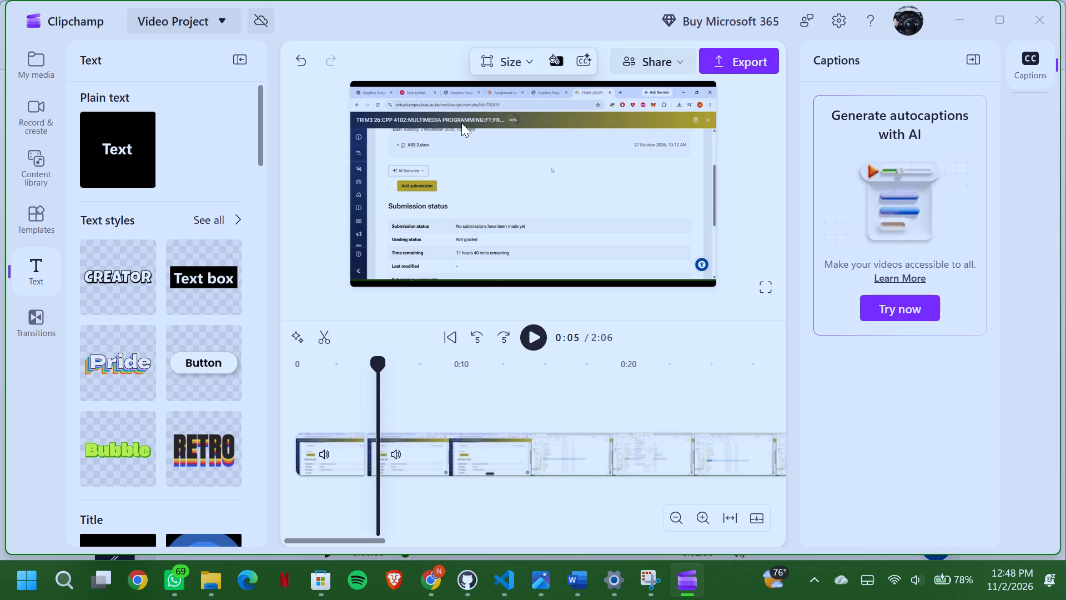
Place a Creator-style title directly onto the video preview at 0:05.
{"action": "left_click", "coordinate": [35, 282]}
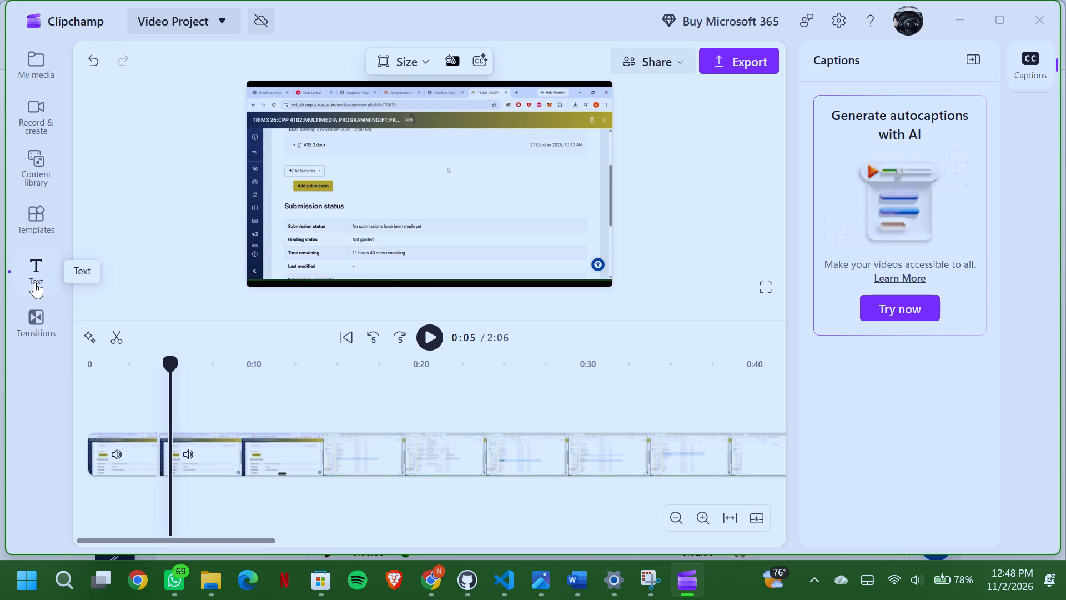
{"action": "left_click", "coordinate": [35, 282]}
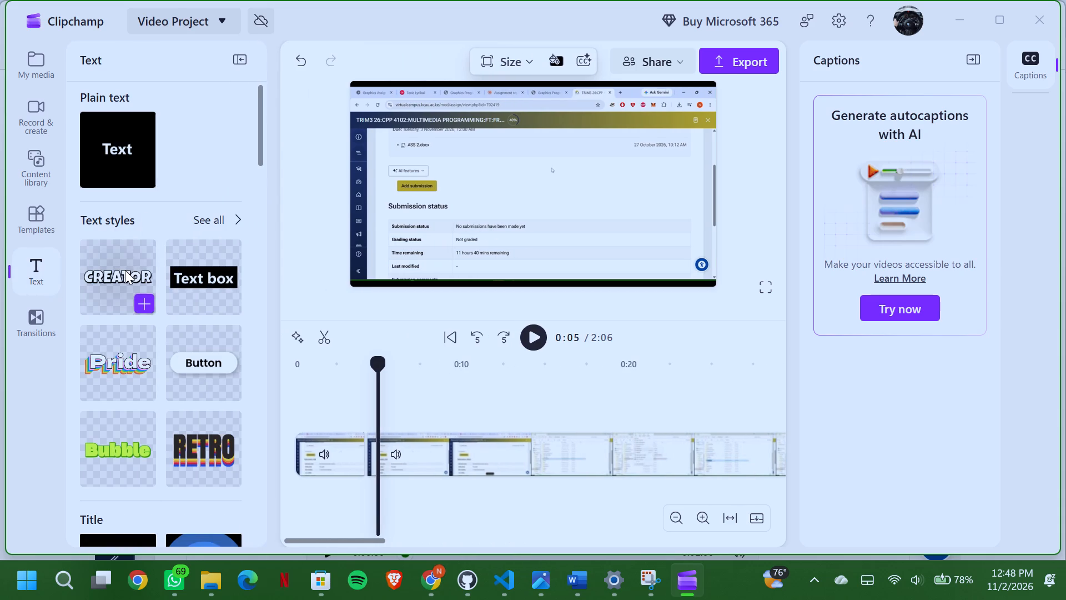
{"action": "left_click_drag", "start_coordinate": [125, 270], "coordinate": [501, 71]}
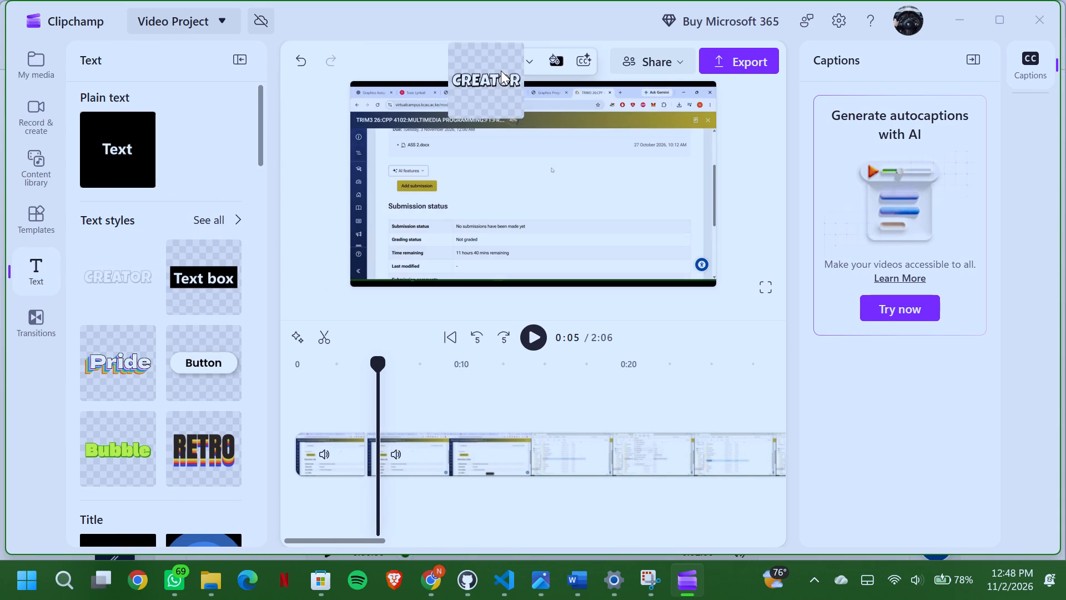
{"action": "left_click_drag", "start_coordinate": [501, 71], "coordinate": [560, 89]}
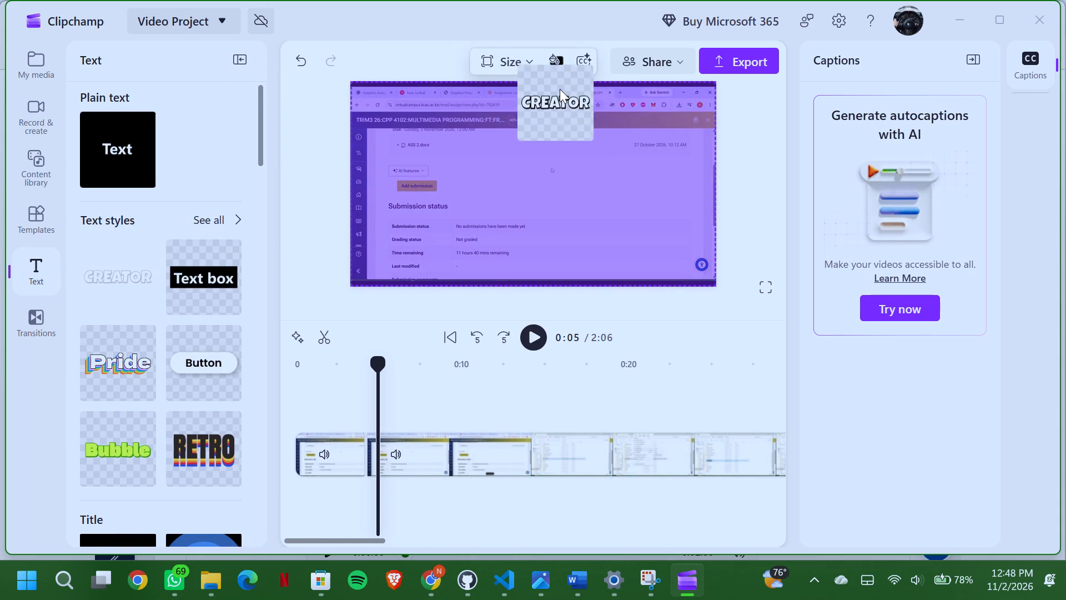
{"action": "left_click_drag", "start_coordinate": [560, 89], "coordinate": [523, 17]}
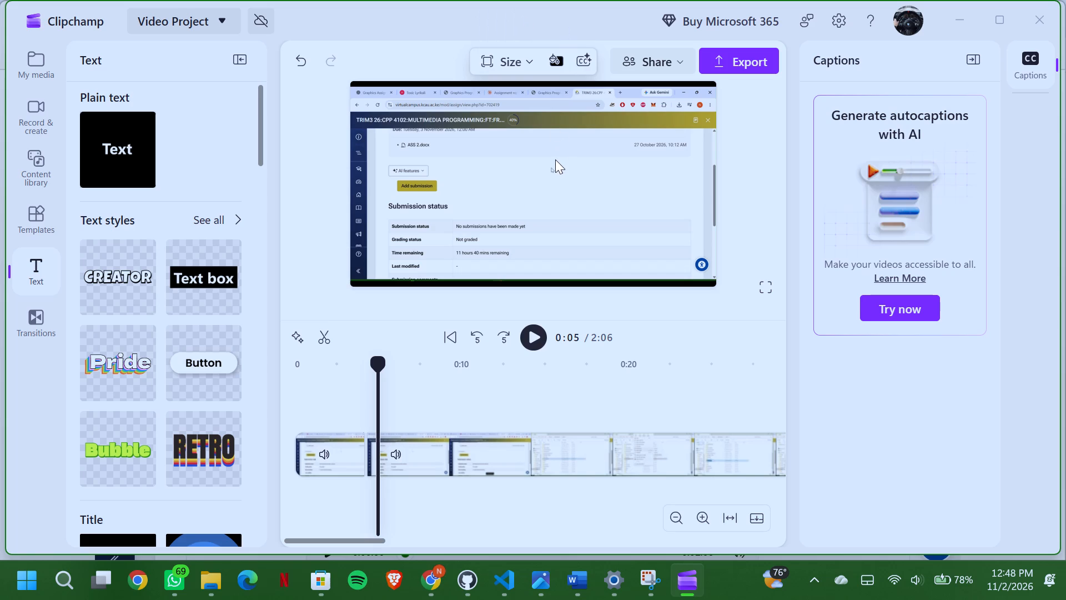
{"action": "scroll", "coordinate": [555, 164], "scroll_direction": "up", "scroll_amount": 1}
{"action": "left_click_drag", "start_coordinate": [115, 283], "coordinate": [181, 266]}
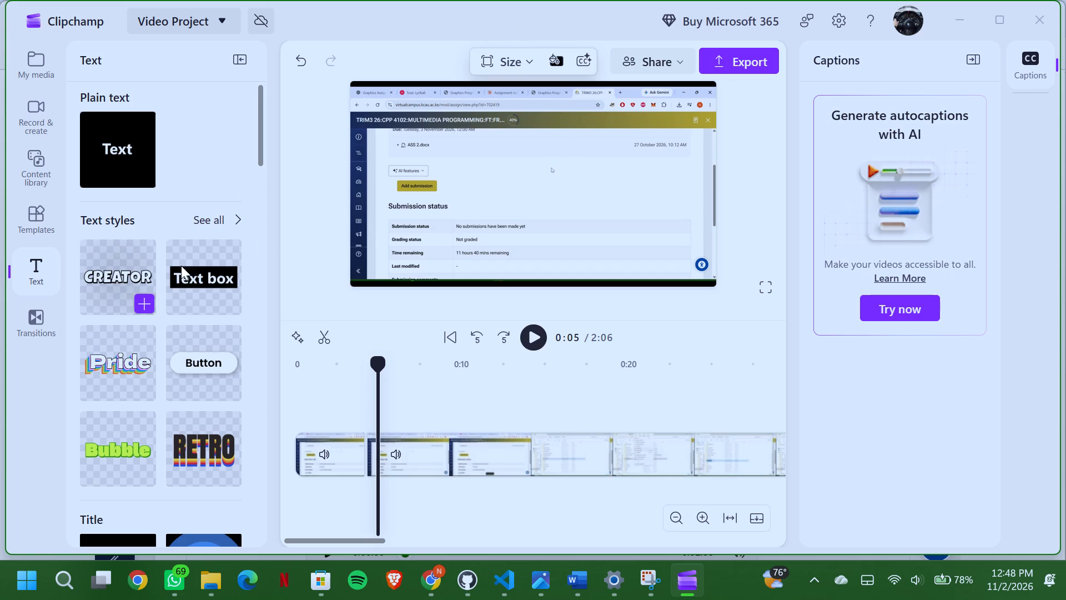
{"action": "left_click_drag", "start_coordinate": [181, 266], "coordinate": [513, 173]}
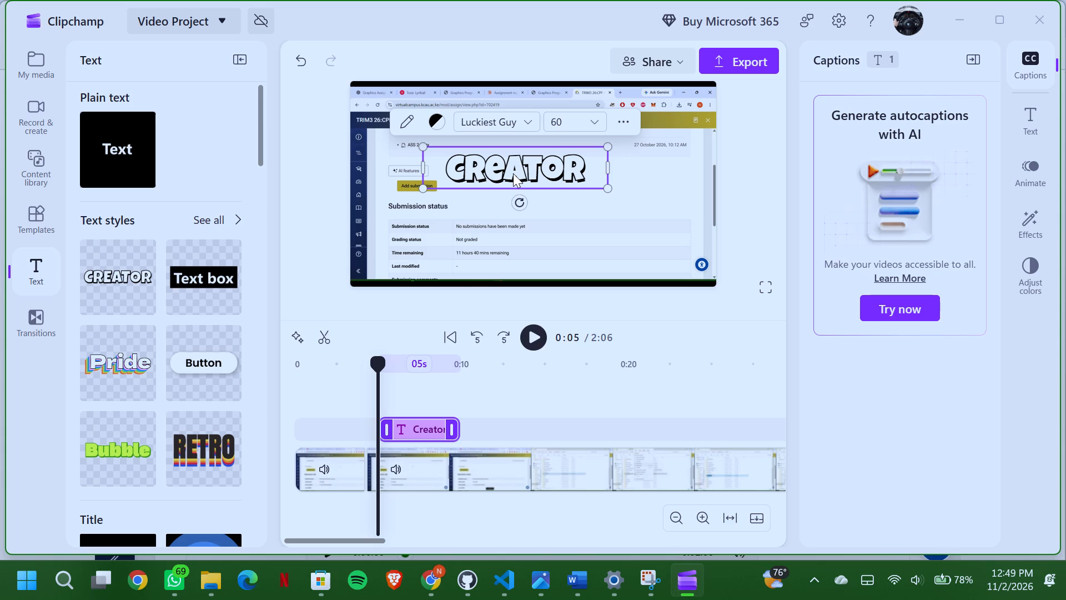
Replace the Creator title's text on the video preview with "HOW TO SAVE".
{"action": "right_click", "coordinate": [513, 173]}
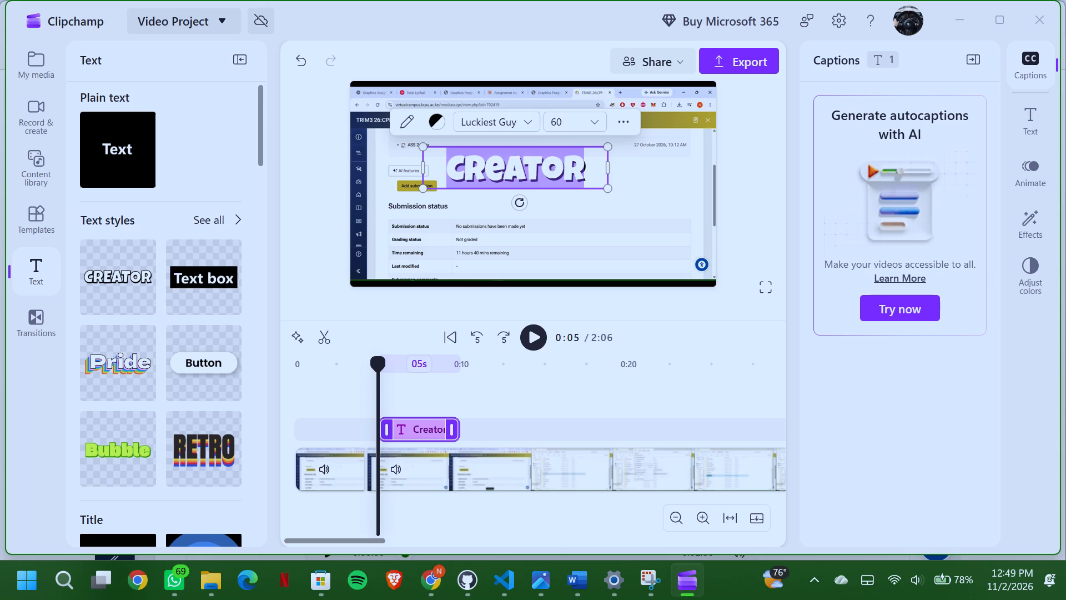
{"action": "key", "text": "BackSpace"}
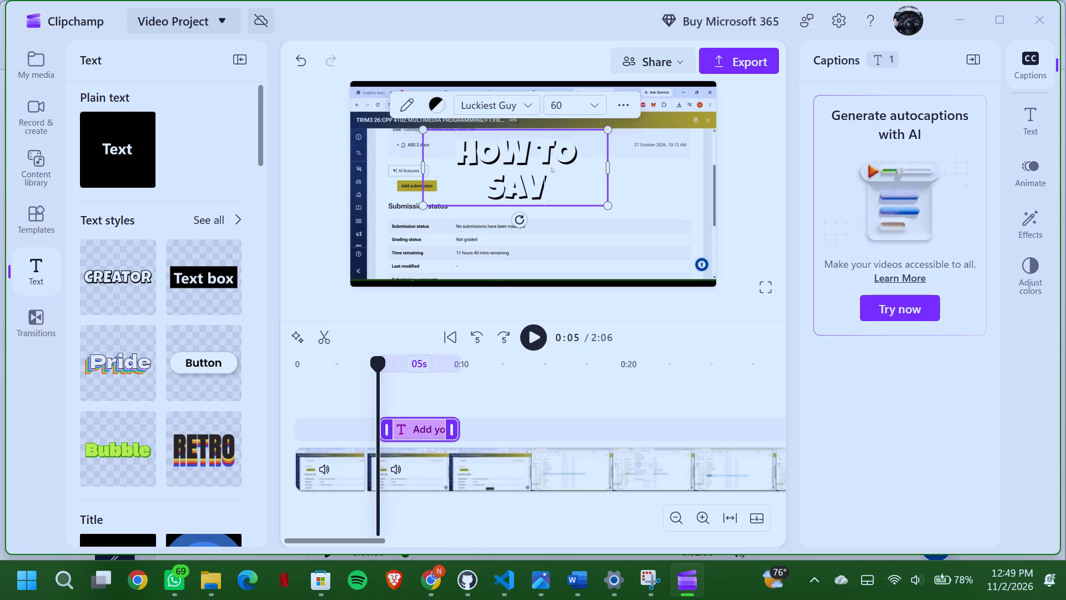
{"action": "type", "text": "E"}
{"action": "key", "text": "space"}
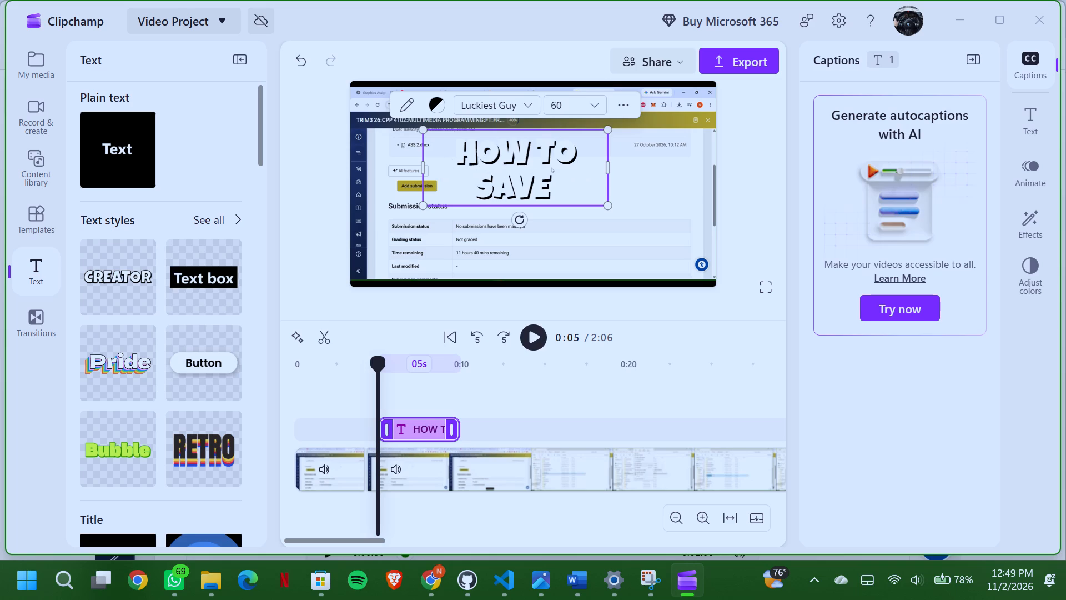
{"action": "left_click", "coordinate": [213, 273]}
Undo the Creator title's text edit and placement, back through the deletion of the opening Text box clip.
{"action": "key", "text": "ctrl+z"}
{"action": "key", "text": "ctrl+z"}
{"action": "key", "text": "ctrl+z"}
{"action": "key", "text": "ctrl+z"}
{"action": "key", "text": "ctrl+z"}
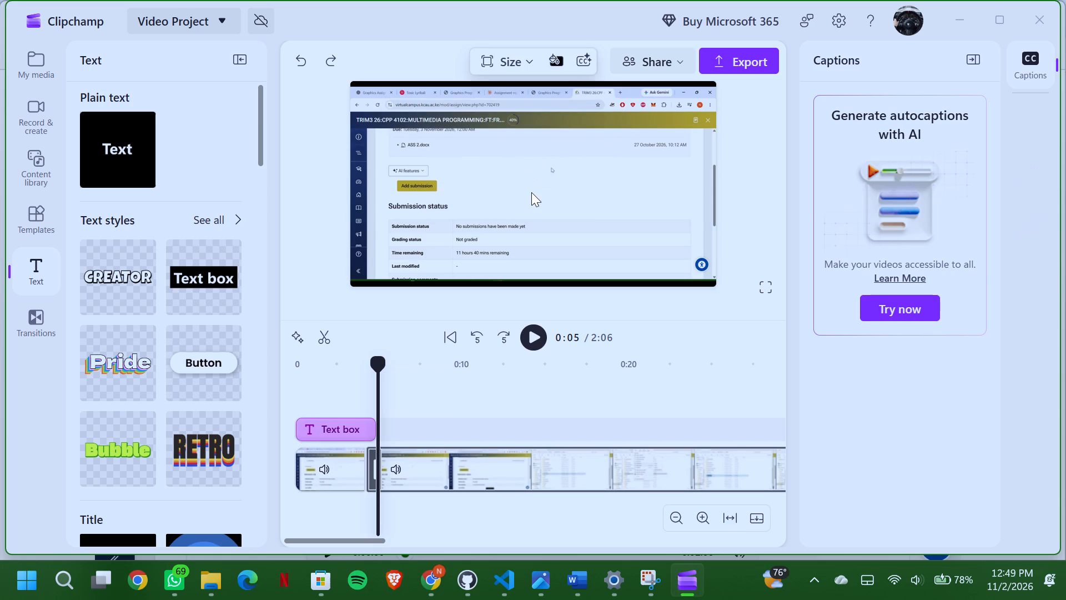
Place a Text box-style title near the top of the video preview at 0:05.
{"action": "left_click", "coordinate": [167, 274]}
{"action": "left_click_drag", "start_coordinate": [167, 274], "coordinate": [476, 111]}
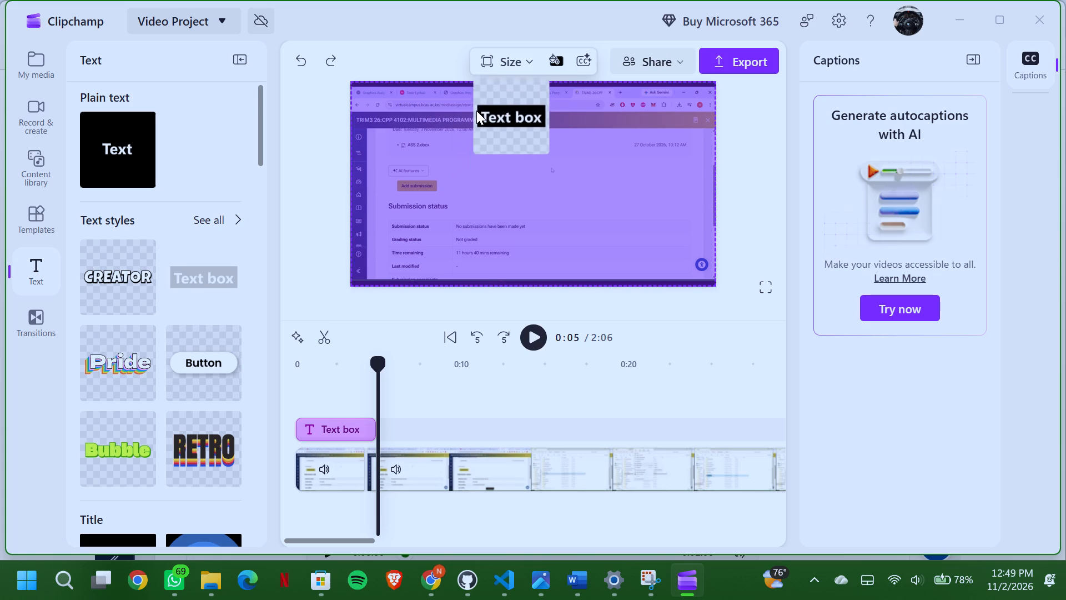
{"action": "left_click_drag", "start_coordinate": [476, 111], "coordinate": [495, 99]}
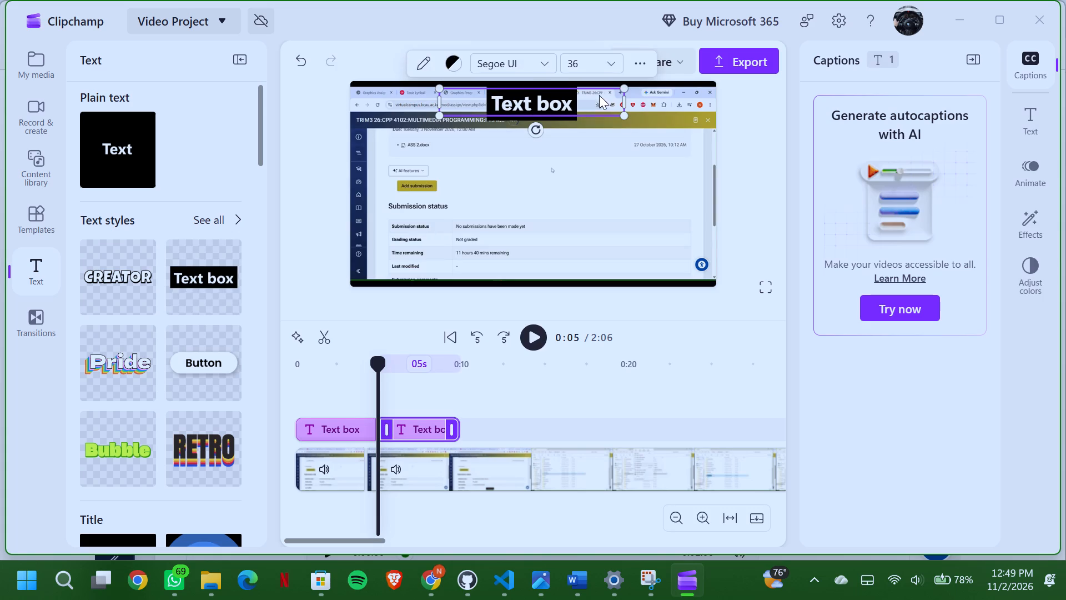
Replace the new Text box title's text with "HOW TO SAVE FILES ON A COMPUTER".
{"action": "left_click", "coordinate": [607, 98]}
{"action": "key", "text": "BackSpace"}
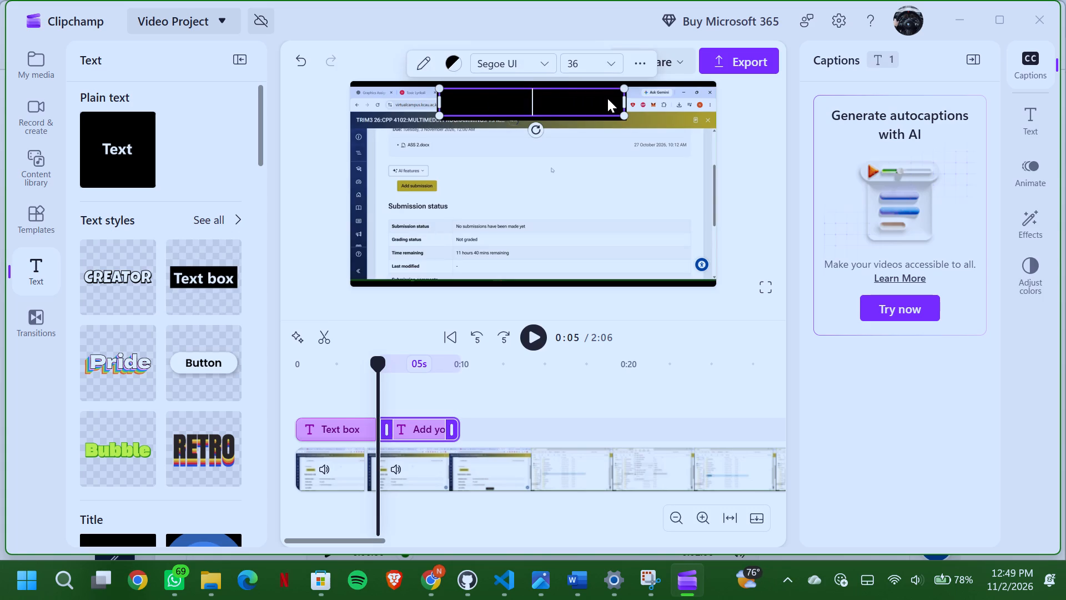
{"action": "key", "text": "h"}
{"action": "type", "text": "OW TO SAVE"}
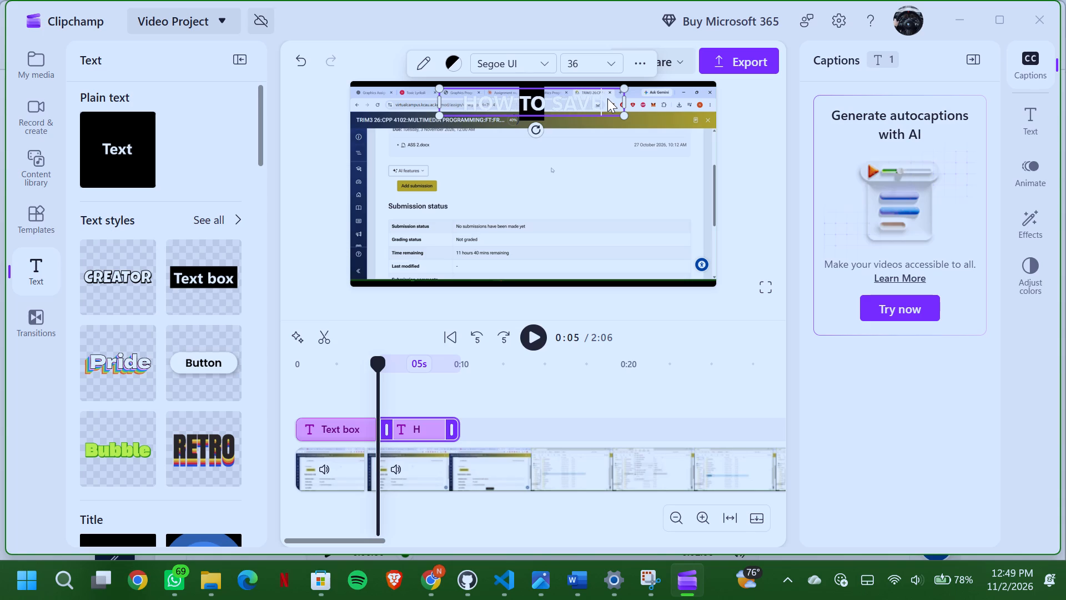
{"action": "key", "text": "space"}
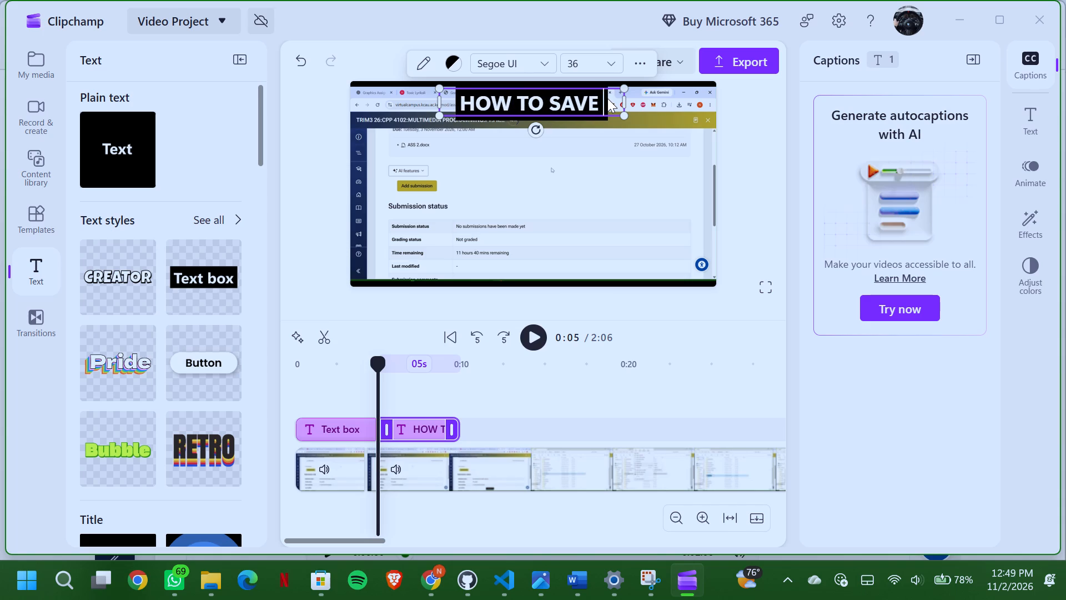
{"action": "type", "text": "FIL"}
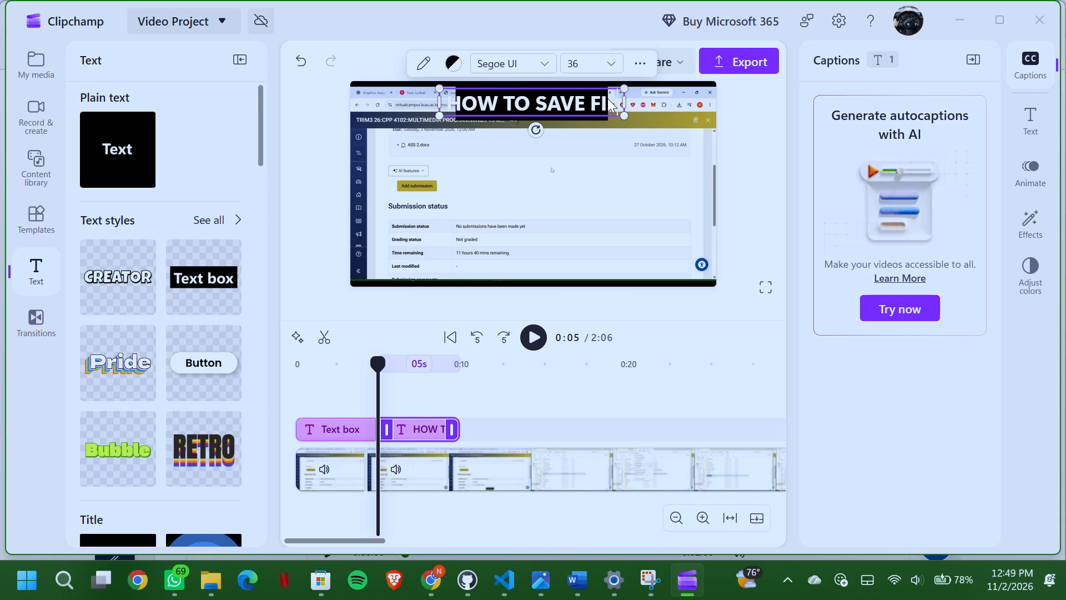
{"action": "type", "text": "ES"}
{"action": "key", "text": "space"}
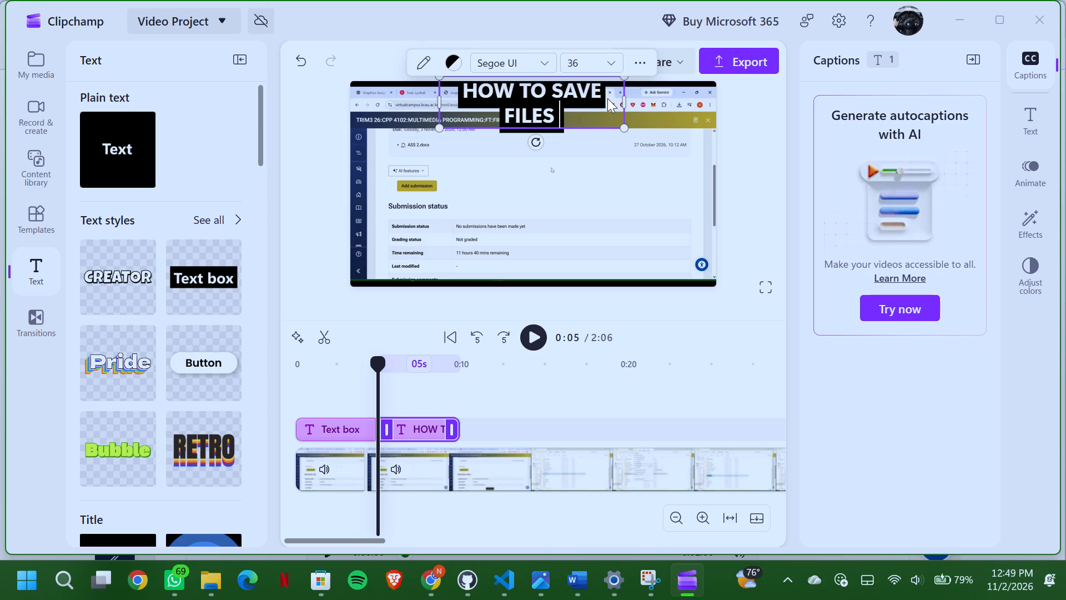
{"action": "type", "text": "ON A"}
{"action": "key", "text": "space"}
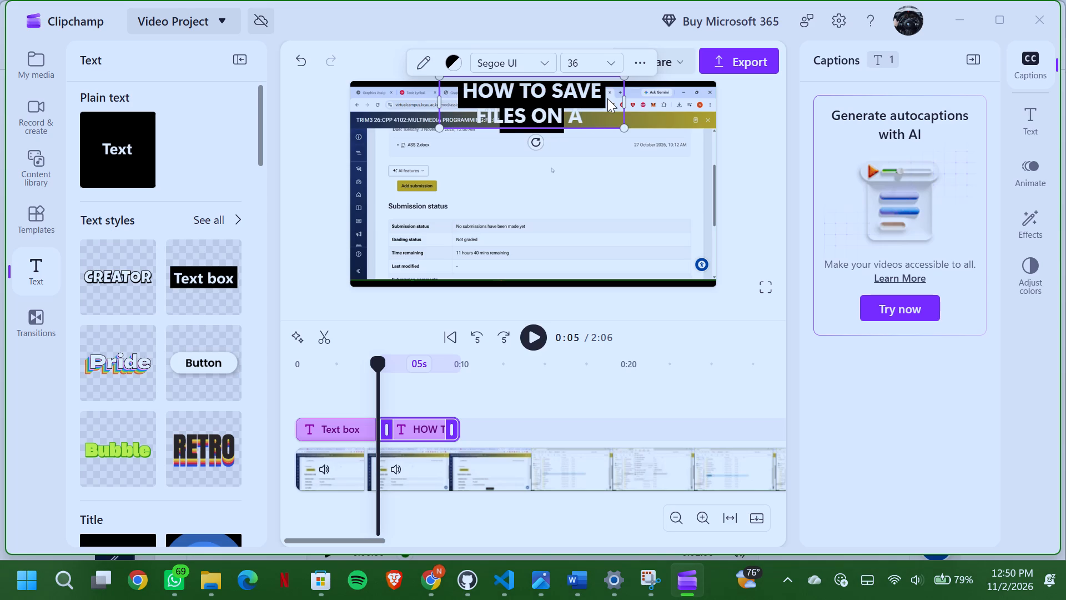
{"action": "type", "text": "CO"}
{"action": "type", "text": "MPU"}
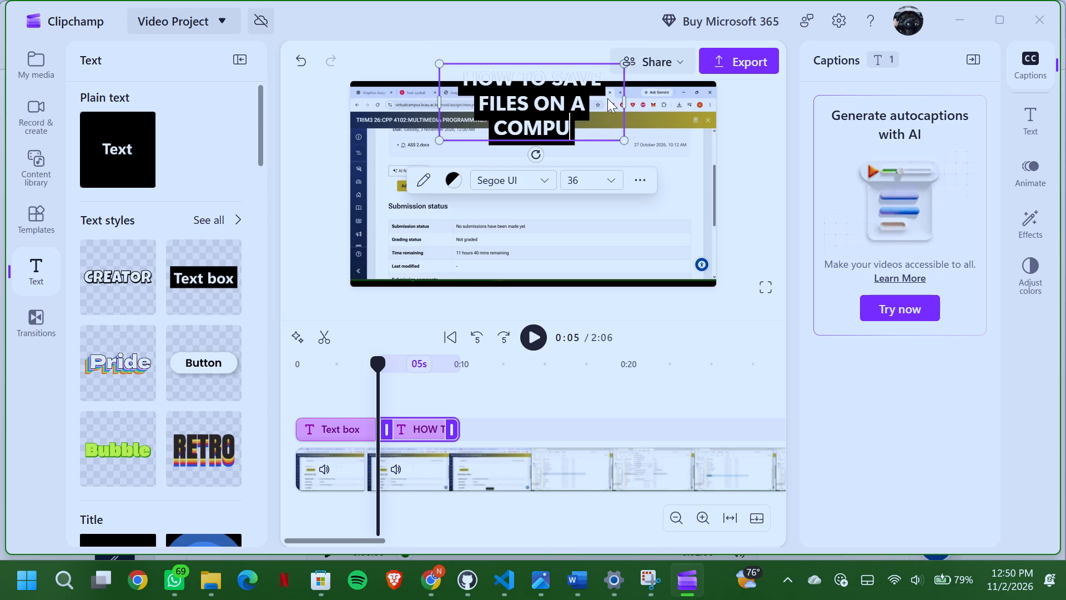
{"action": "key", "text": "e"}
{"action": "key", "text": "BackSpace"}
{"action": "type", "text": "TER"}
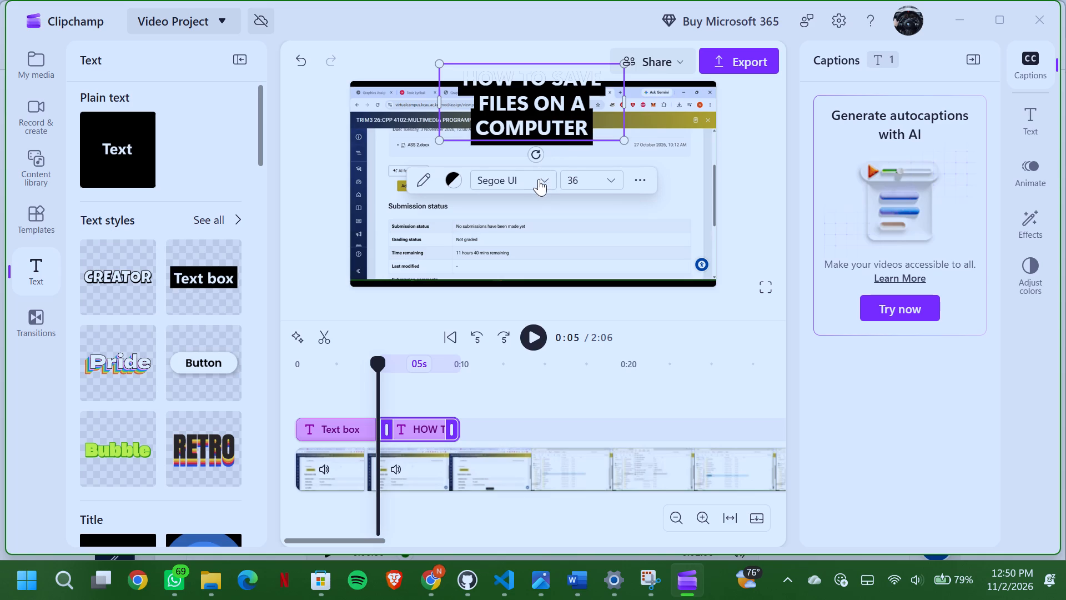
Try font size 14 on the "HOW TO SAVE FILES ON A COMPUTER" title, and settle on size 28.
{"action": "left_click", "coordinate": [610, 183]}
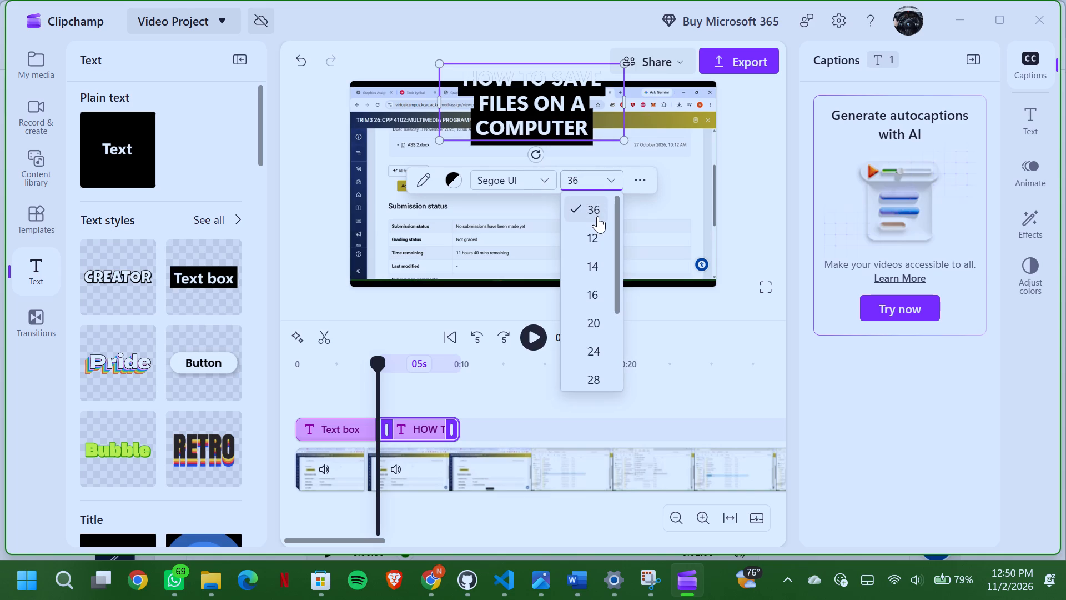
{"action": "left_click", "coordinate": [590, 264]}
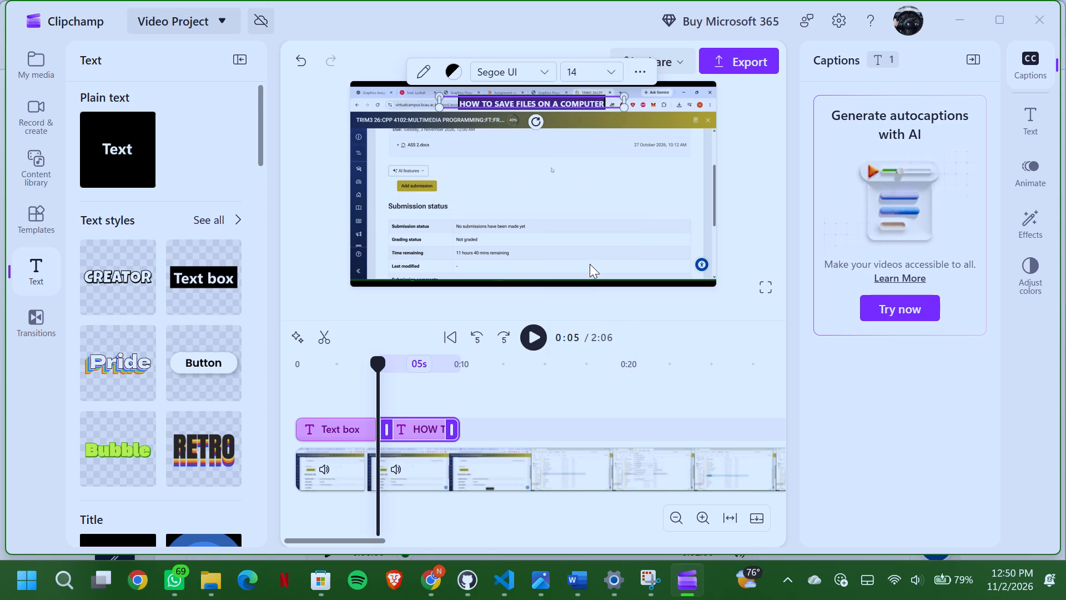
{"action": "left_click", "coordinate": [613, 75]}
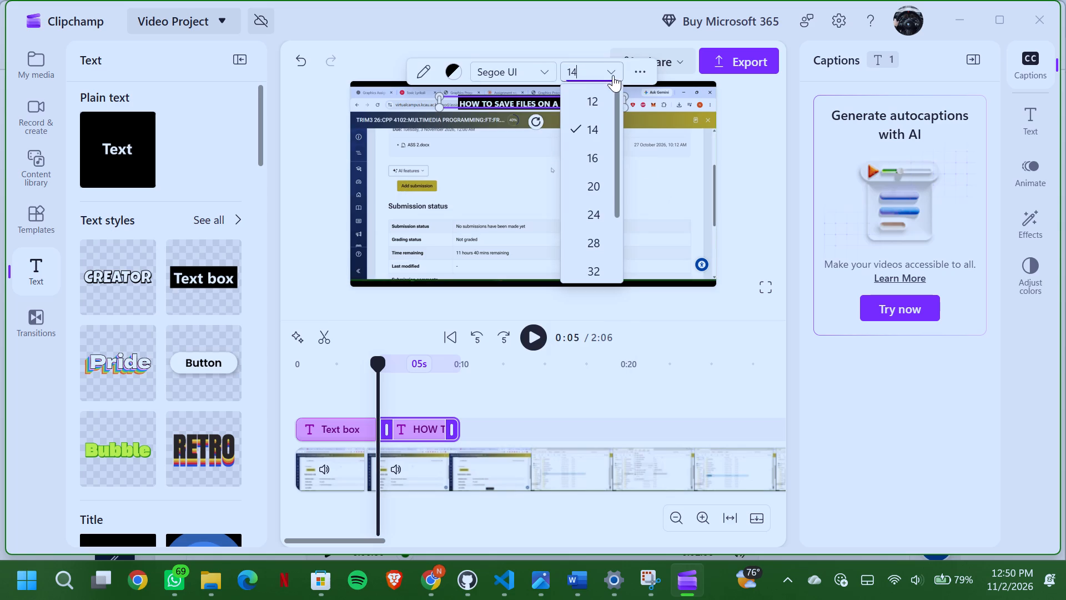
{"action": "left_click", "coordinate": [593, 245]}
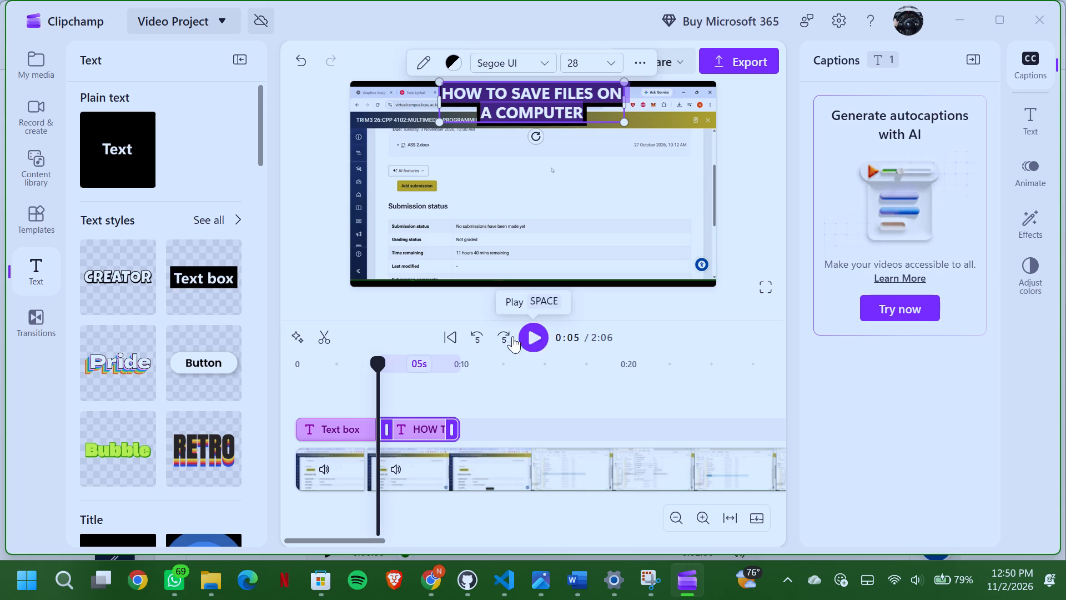
Play the video from 0:00 to about 0:11 to review both text overlays.
{"action": "left_click", "coordinate": [480, 336]}
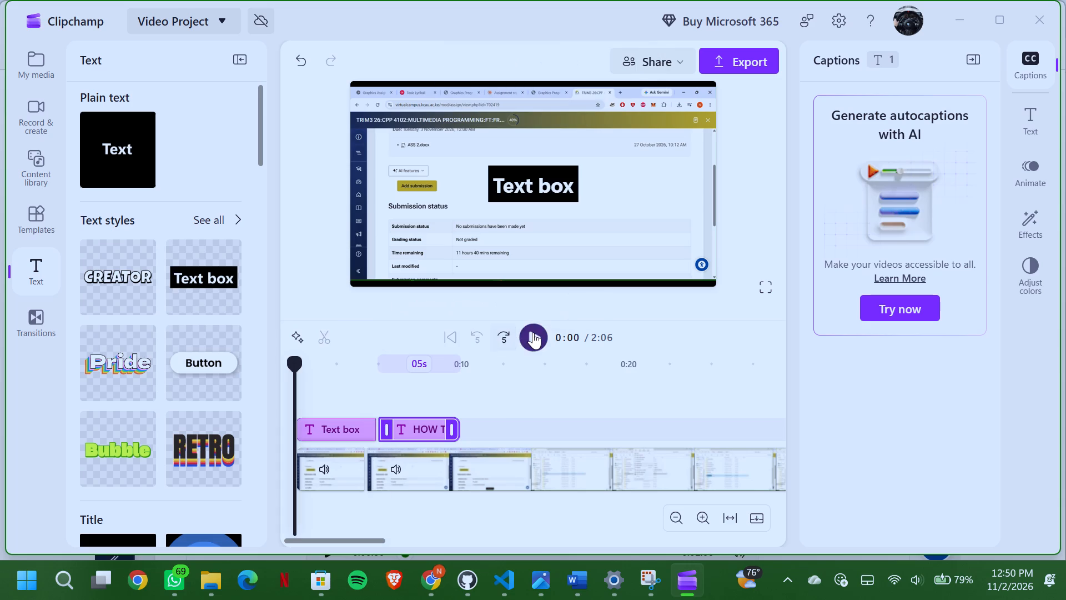
{"action": "left_click", "coordinate": [535, 332]}
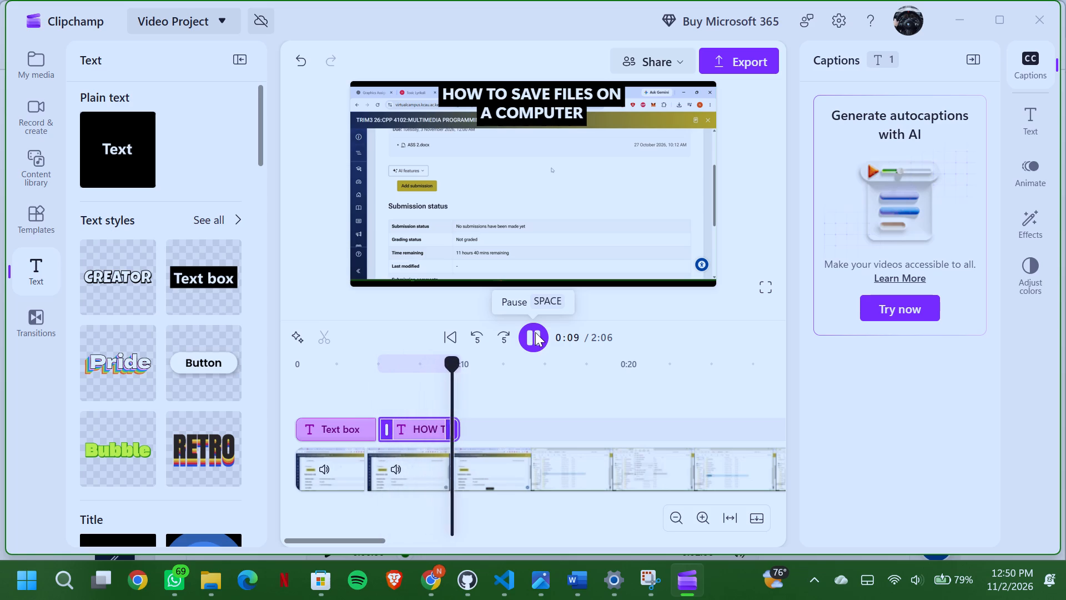
{"action": "left_click", "coordinate": [535, 332]}
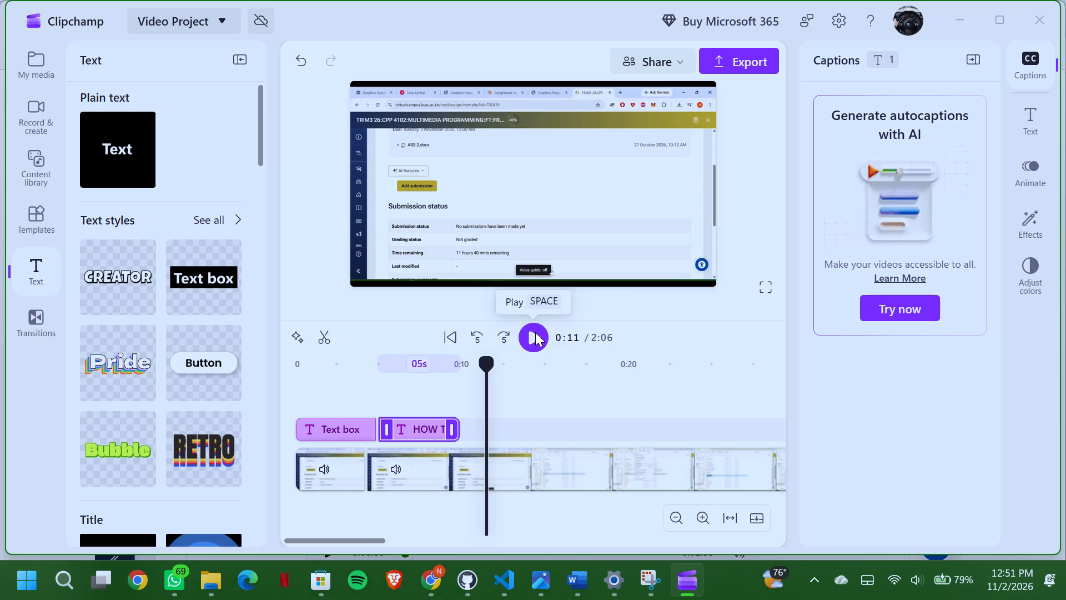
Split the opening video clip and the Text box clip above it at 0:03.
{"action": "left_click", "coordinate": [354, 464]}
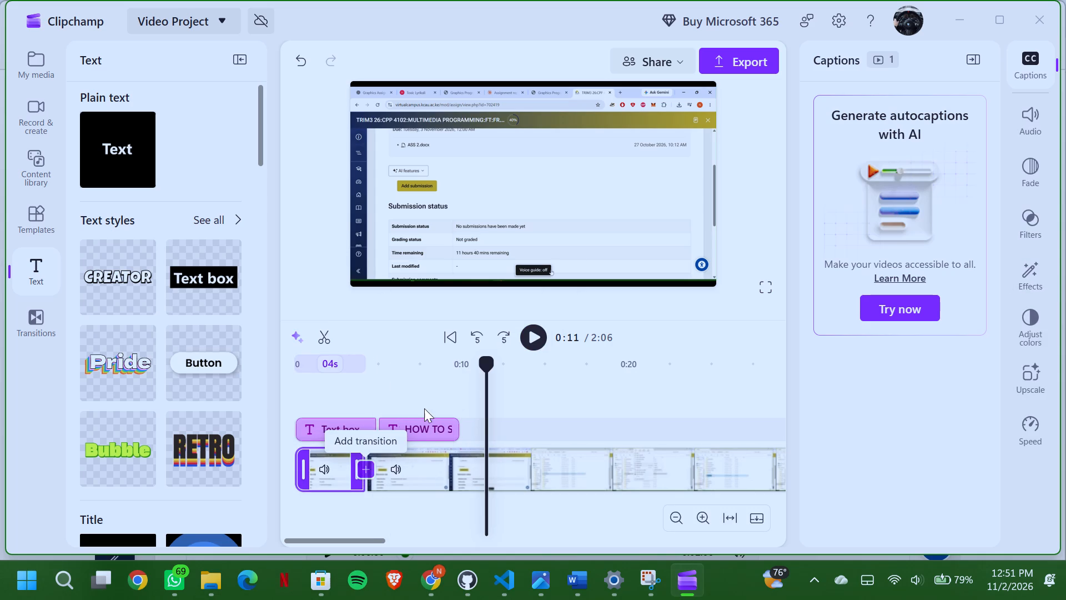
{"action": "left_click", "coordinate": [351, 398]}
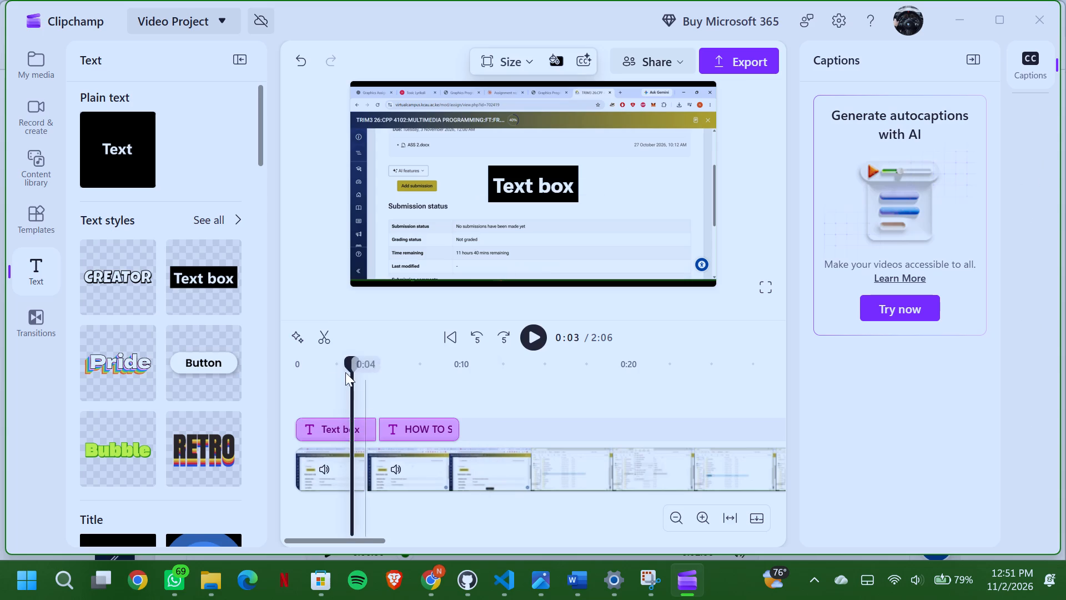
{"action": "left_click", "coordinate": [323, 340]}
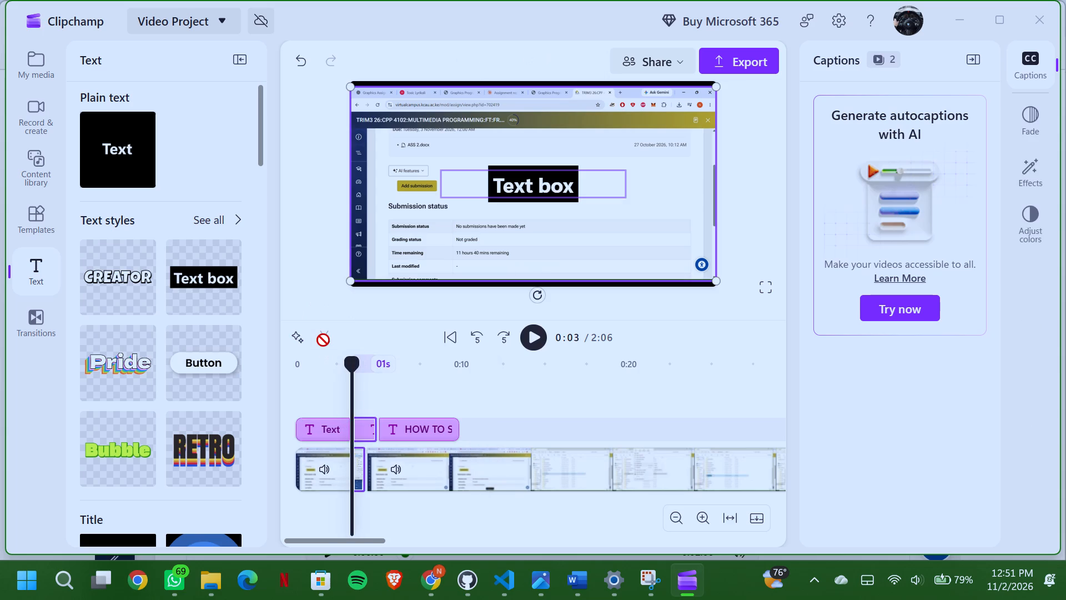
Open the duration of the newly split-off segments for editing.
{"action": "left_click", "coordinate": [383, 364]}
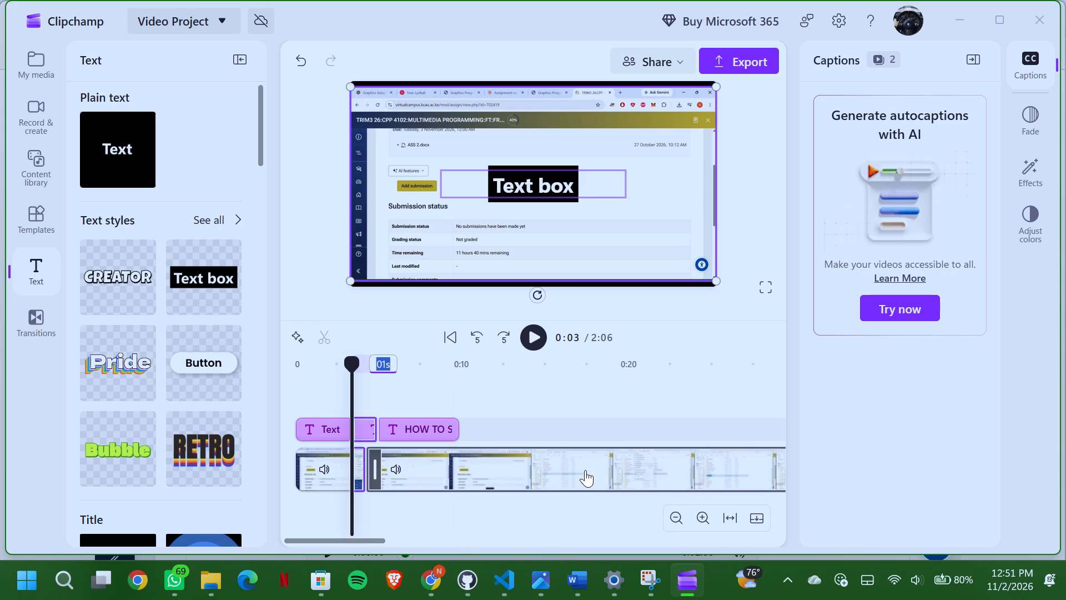
Fit the whole video in the timeline and play it back from 0:13.
{"action": "left_click", "coordinate": [733, 522]}
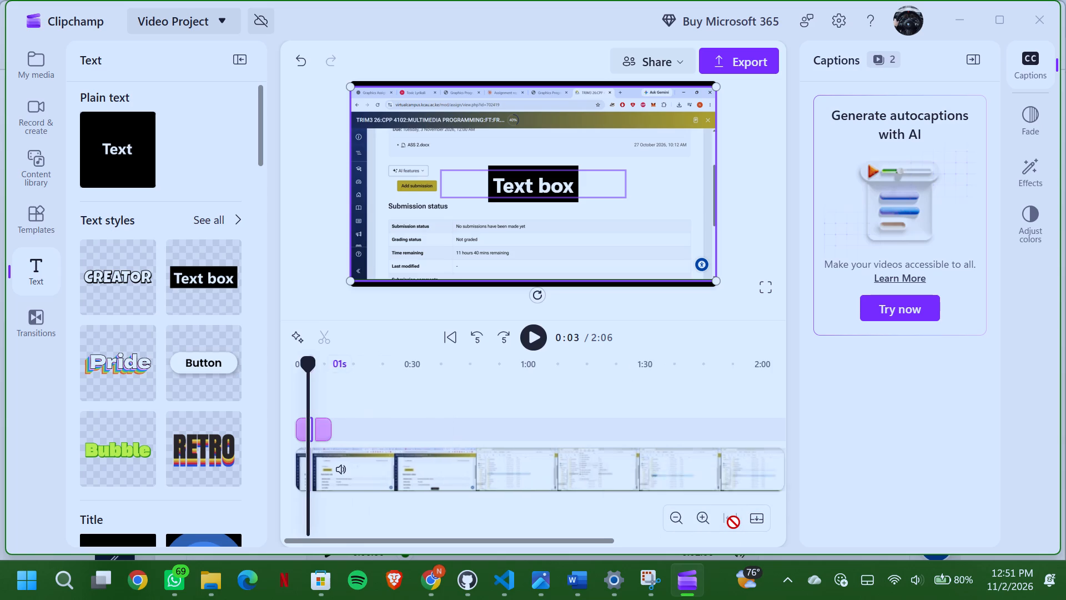
{"action": "left_click", "coordinate": [346, 439]}
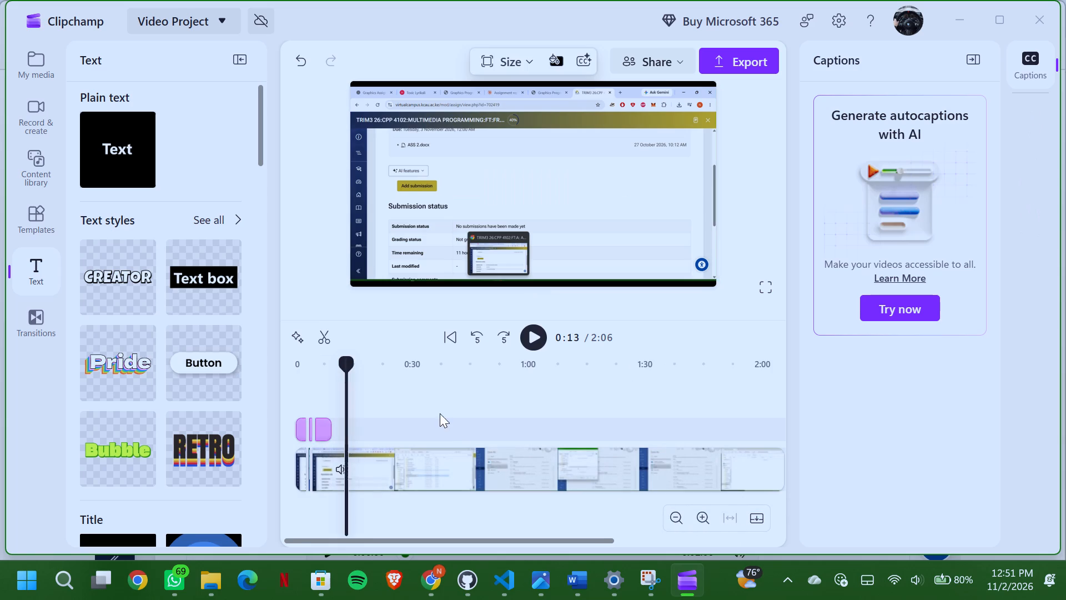
{"action": "left_click", "coordinate": [540, 346]}
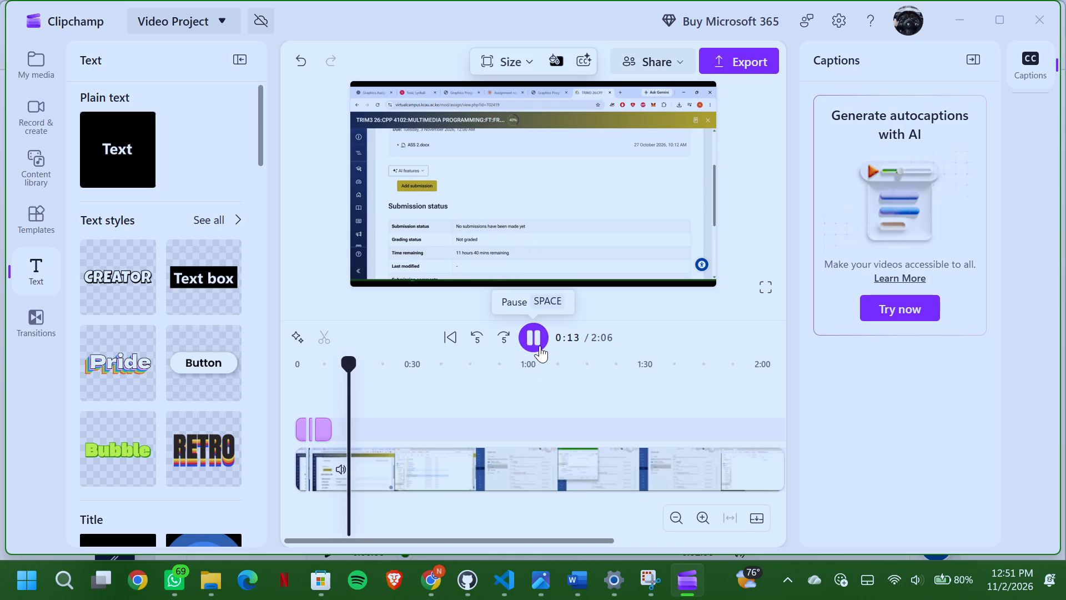
{"action": "left_click", "coordinate": [482, 334]}
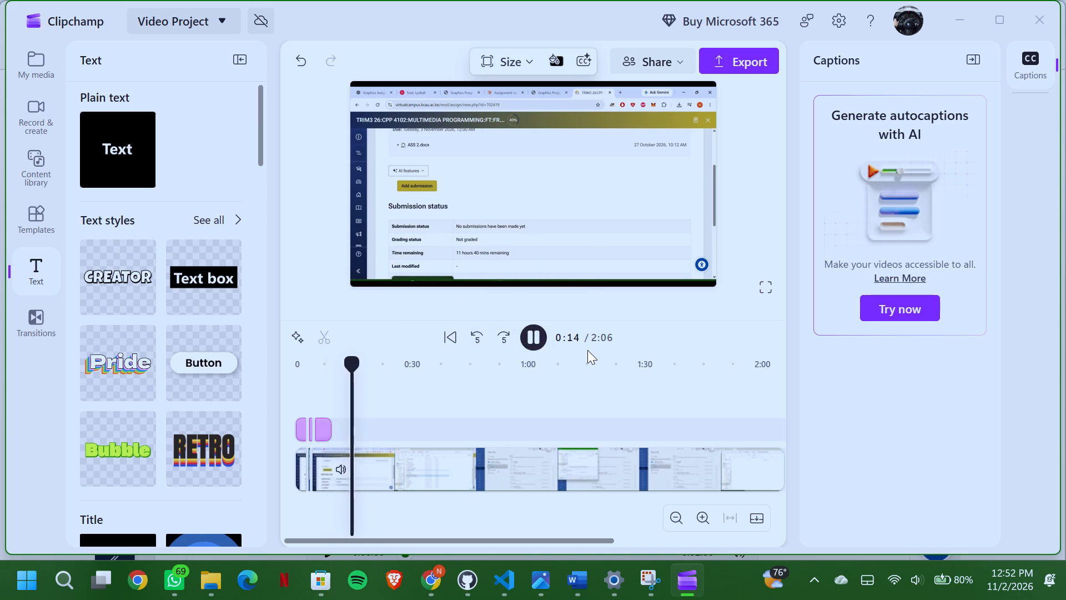
Undo all edits in the project, including the text overlays, splits and imported video, until the timeline is empty.
{"action": "key", "text": "ctrl+z"}
{"action": "key", "text": "ctrl+z"}
{"action": "key", "text": "ctrl+z"}
{"action": "key", "text": "ctrl+z"}
{"action": "key", "text": "ctrl+z"}
{"action": "key", "text": "ctrl+z"}
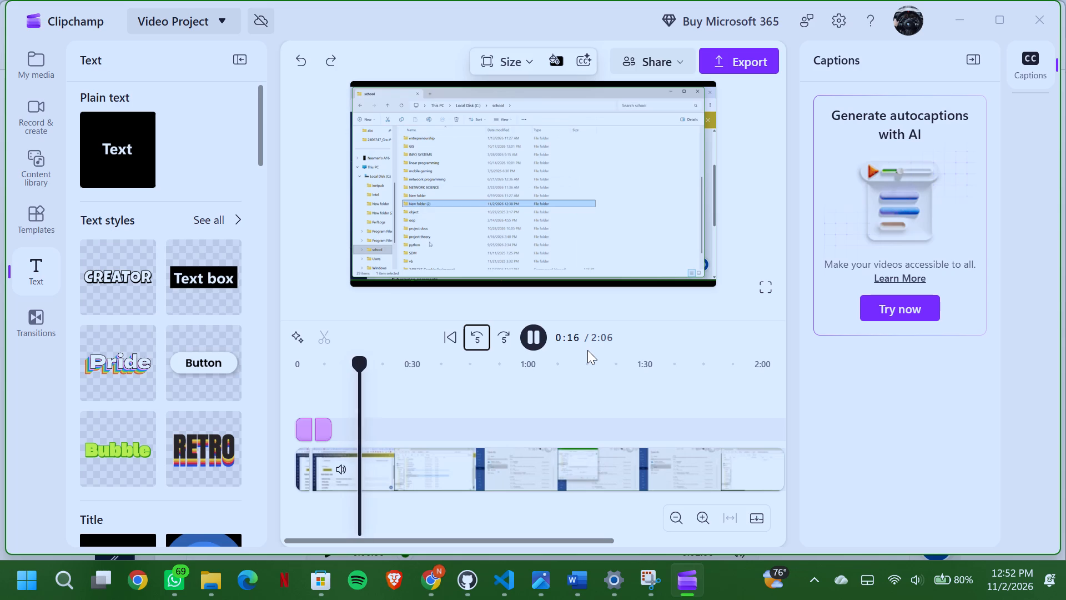
{"action": "key", "text": "ctrl+z"}
{"action": "key", "text": "ctrl+z"}
{"action": "key", "text": "ctrl+z"}
{"action": "key", "text": "ctrl+z"}
{"action": "key", "text": "ctrl+z"}
{"action": "key", "text": "ctrl+z"}
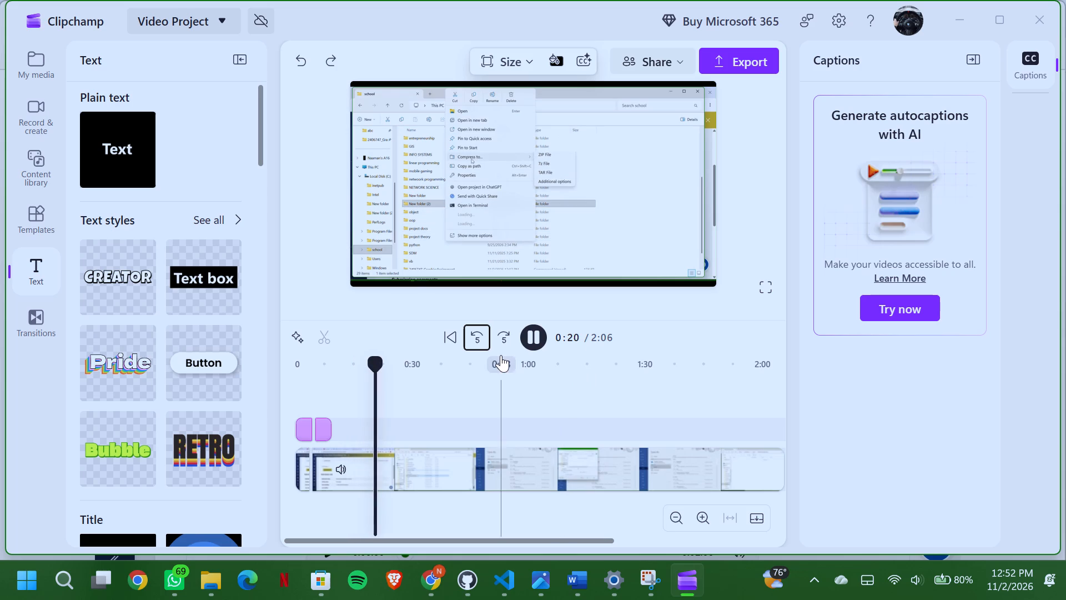
{"action": "triple_click", "coordinate": [301, 68]}
{"action": "triple_click", "coordinate": [301, 68]}
{"action": "triple_click", "coordinate": [301, 68]}
{"action": "triple_click", "coordinate": [301, 68]}
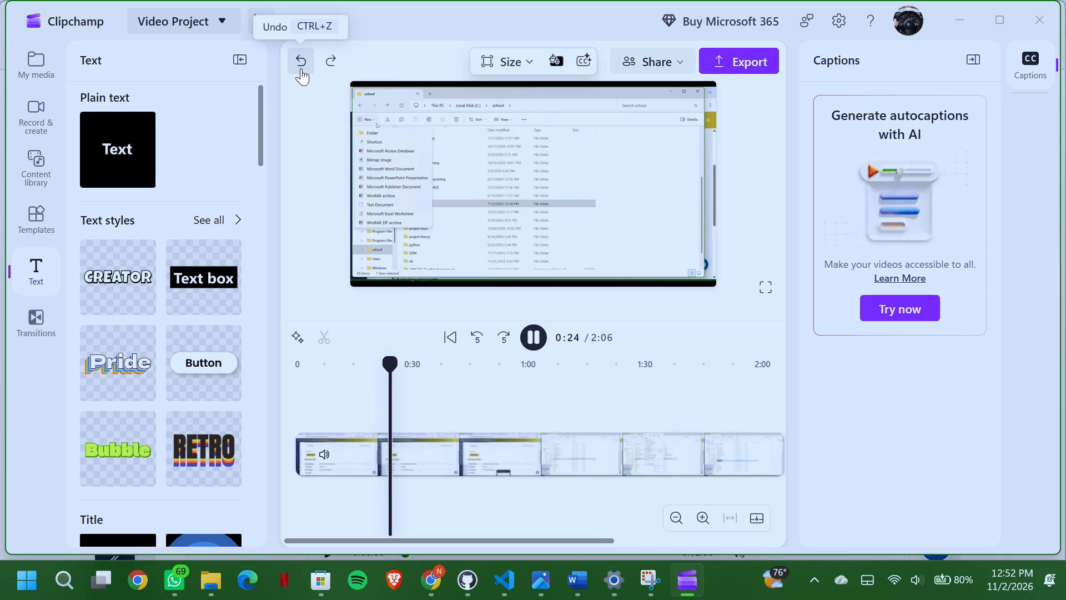
{"action": "triple_click", "coordinate": [301, 68]}
{"action": "left_click", "coordinate": [301, 68]}
{"action": "left_click", "coordinate": [622, 123]}
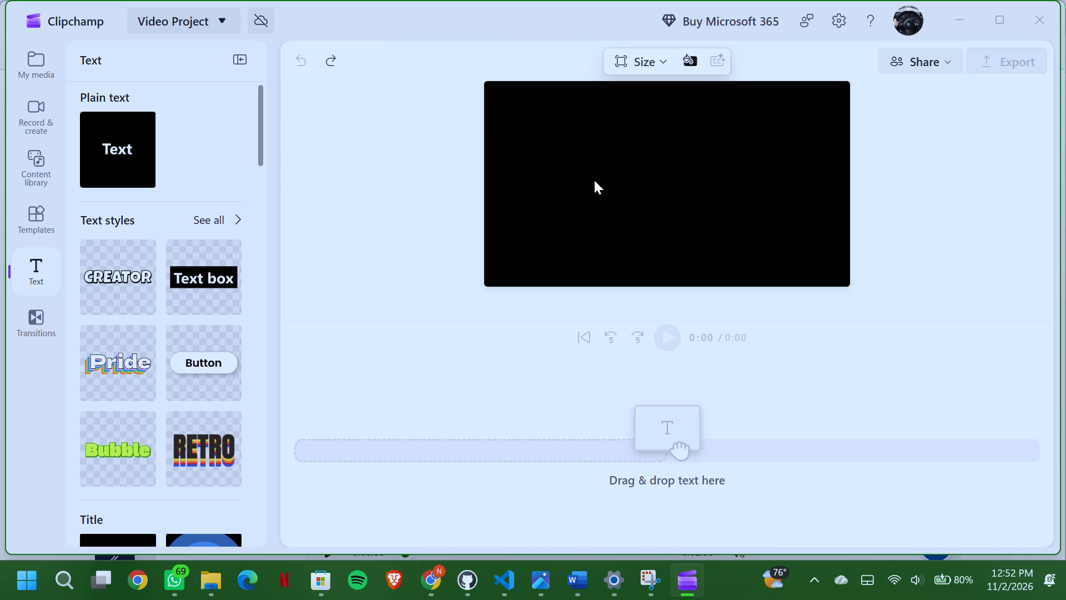
Switch to Snipping Tool and send the screen recording to Clipchamp for editing.
{"action": "scroll", "coordinate": [594, 180], "scroll_direction": "up", "scroll_amount": 1}
{"action": "left_click", "coordinate": [682, 412]}
{"action": "left_click", "coordinate": [653, 583]}
{"action": "left_click_drag", "start_coordinate": [648, 493], "coordinate": [667, 361]}
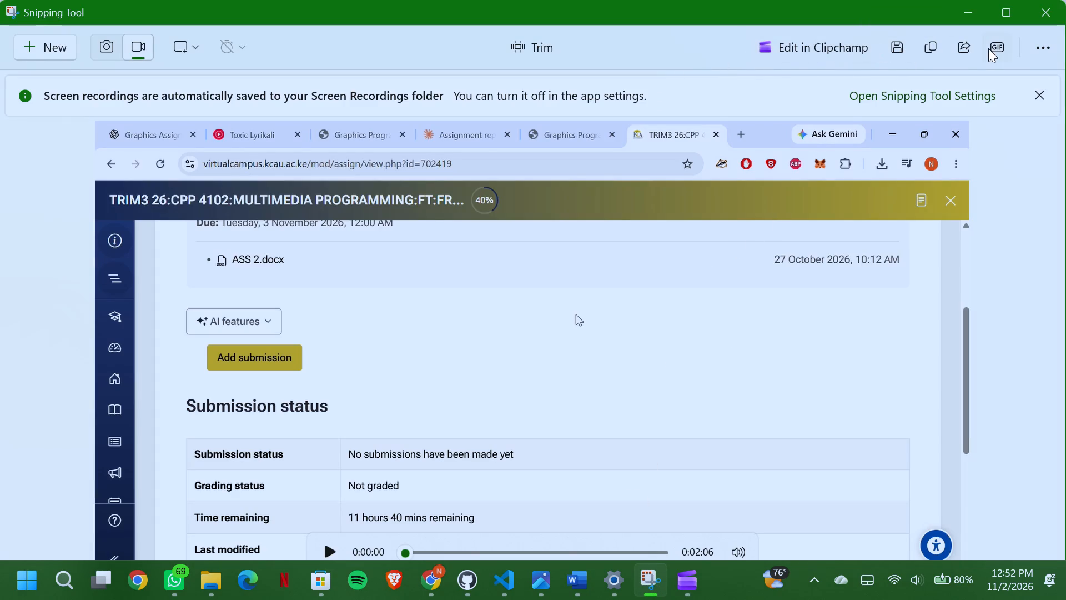
{"action": "left_click", "coordinate": [846, 51]}
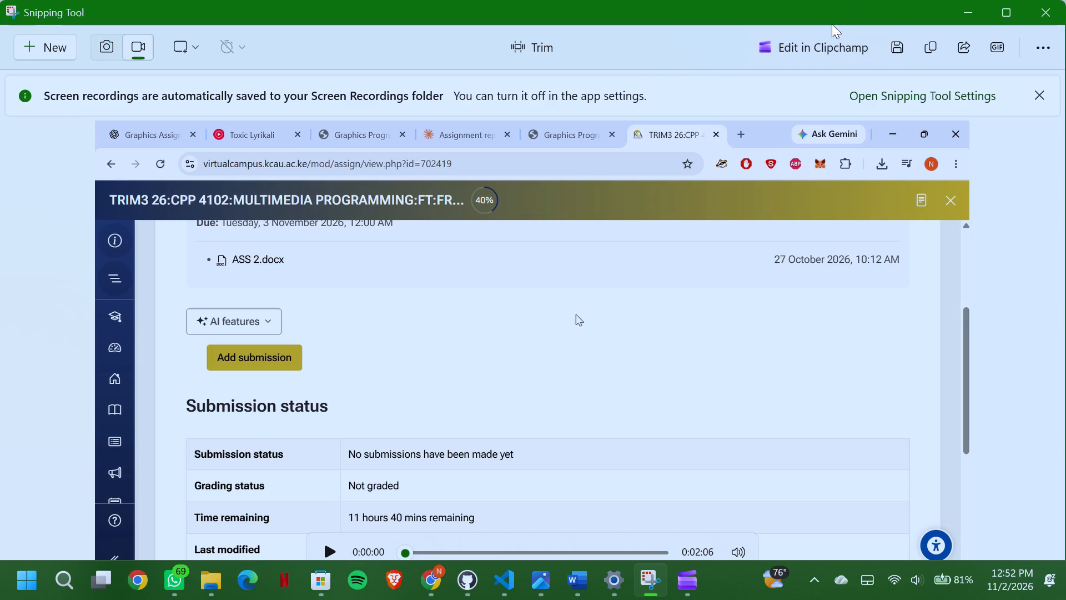
{"action": "left_click", "coordinate": [828, 32]}
Play the opening seconds of the screen recording in Snipping Tool and pause it.
{"action": "left_click", "coordinate": [320, 553]}
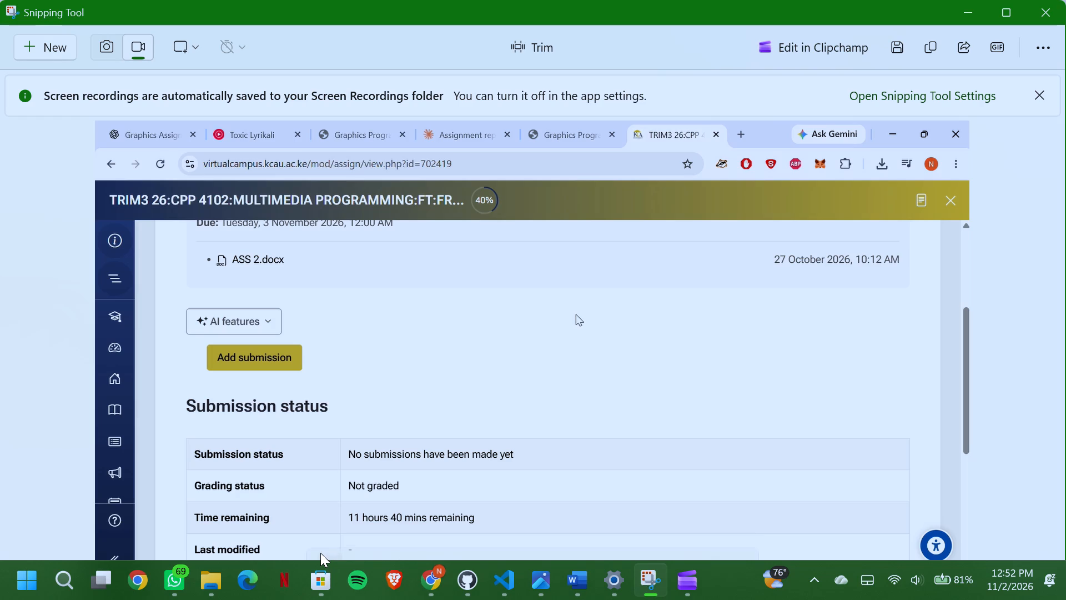
{"action": "scroll", "coordinate": [438, 423], "scroll_direction": "down", "scroll_amount": 1}
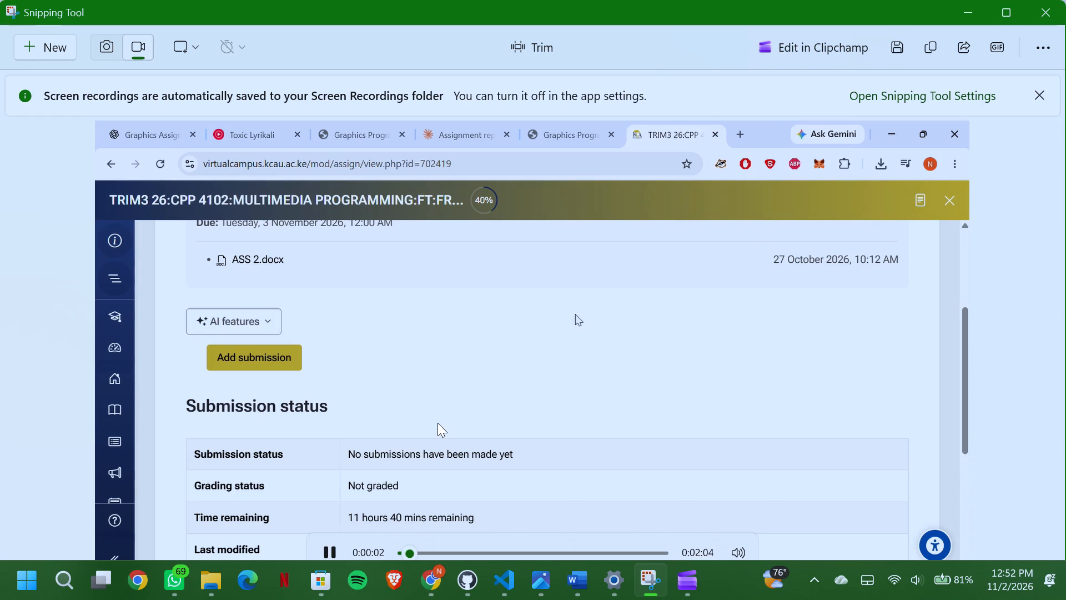
{"action": "left_click", "coordinate": [331, 546]}
{"action": "left_click", "coordinate": [686, 571]}
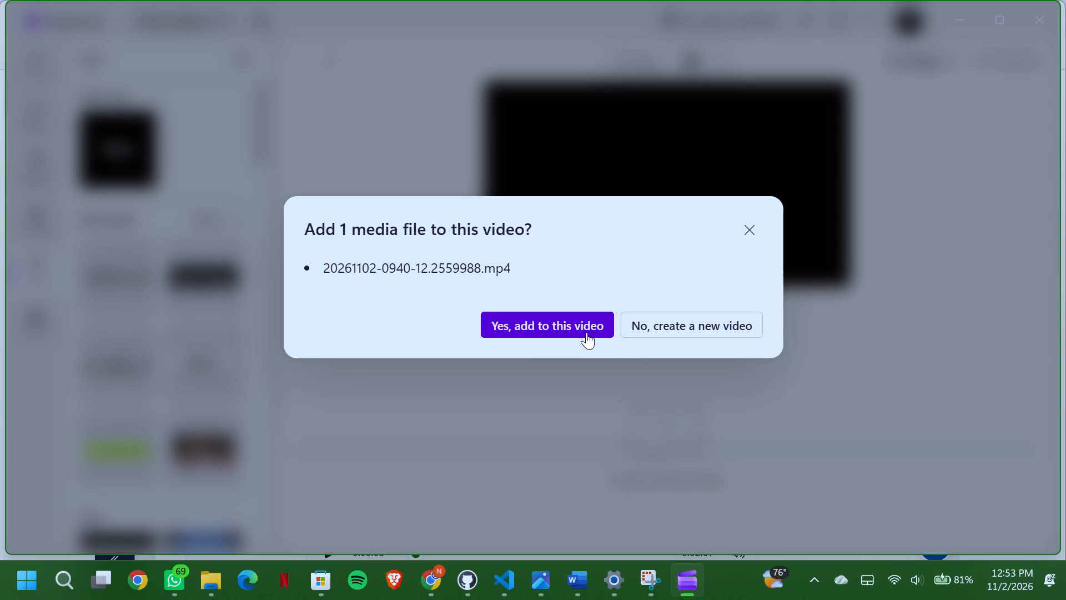
{"action": "left_click", "coordinate": [665, 322]}
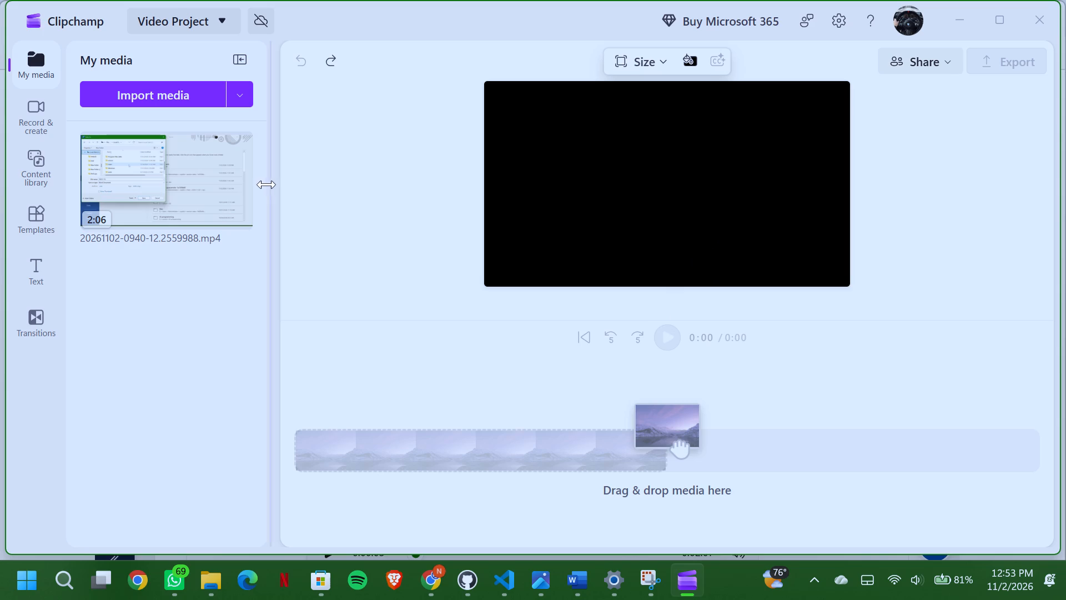
{"action": "left_click", "coordinate": [164, 197]}
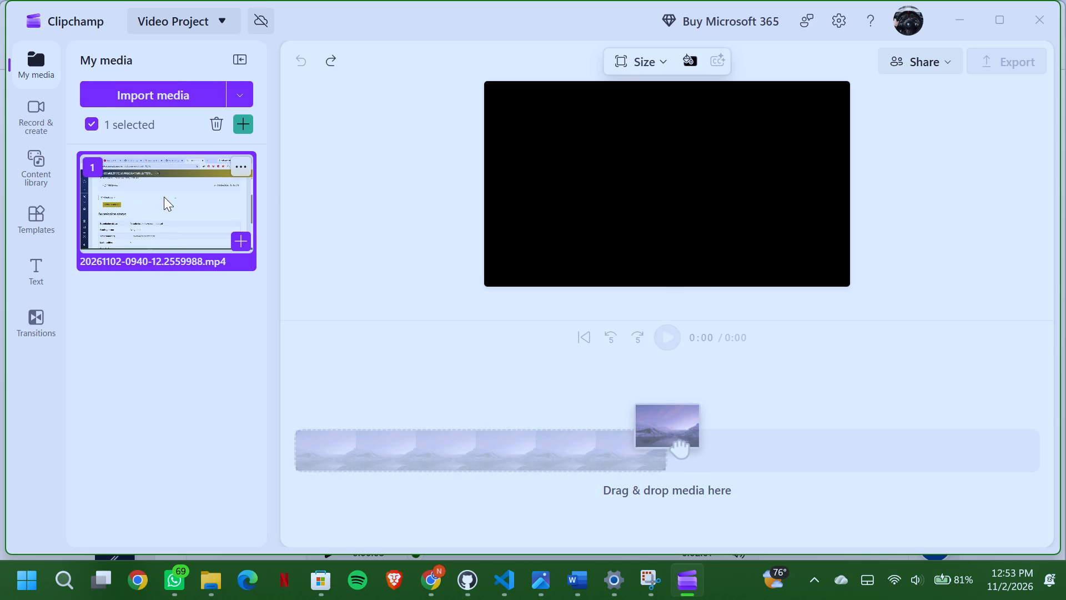
{"action": "left_click_drag", "start_coordinate": [164, 197], "coordinate": [622, 225]}
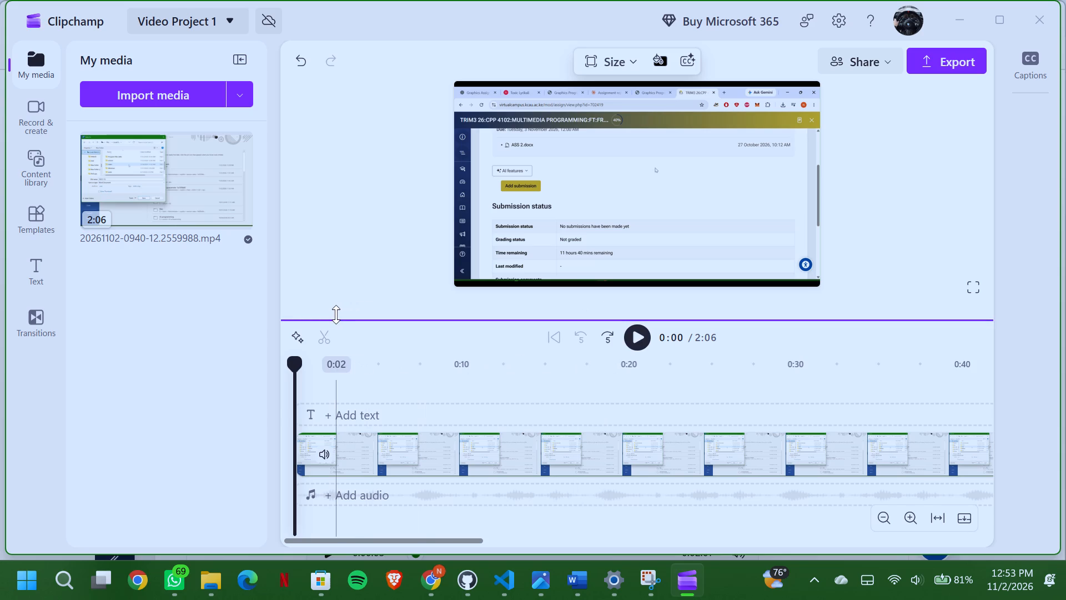
Play through the video's opening and split the clip at 0:04.
{"action": "left_click", "coordinate": [633, 334]}
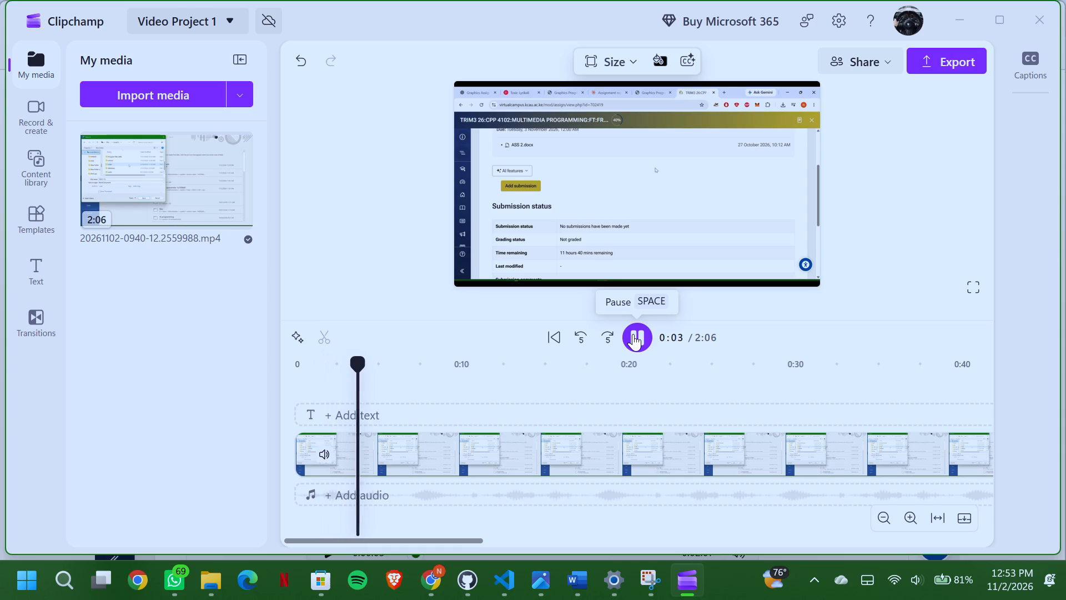
{"action": "left_click", "coordinate": [633, 334]}
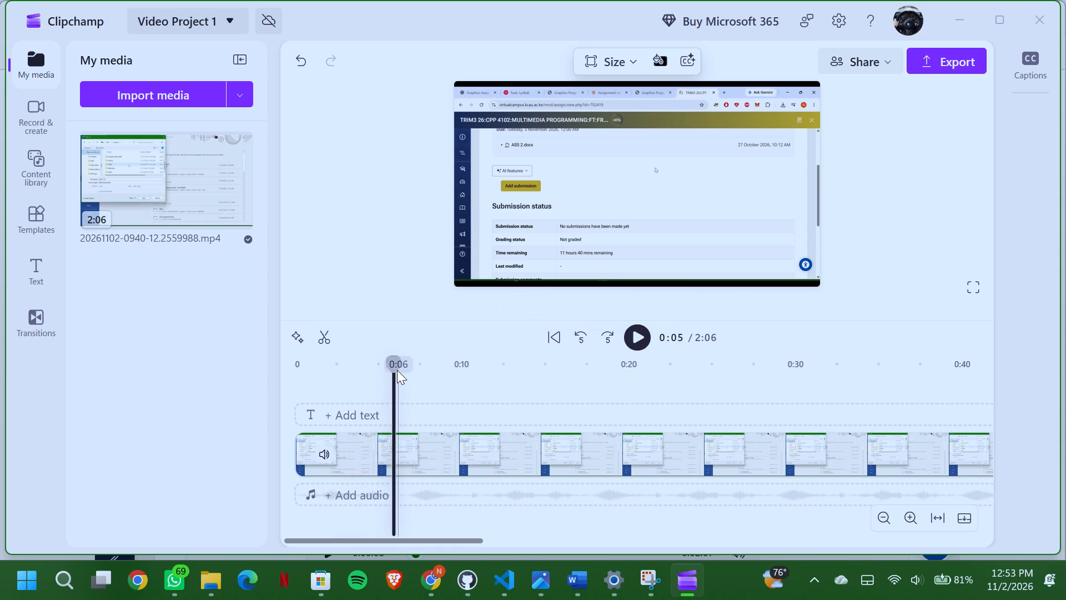
{"action": "left_click_drag", "start_coordinate": [393, 366], "coordinate": [385, 367]}
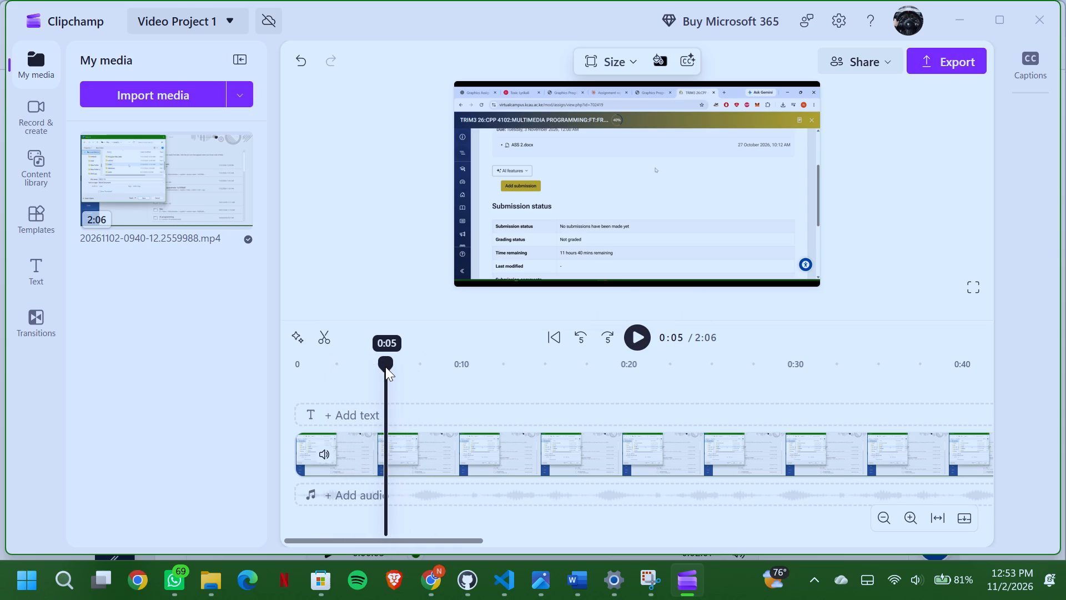
{"action": "left_click_drag", "start_coordinate": [385, 367], "coordinate": [377, 368]}
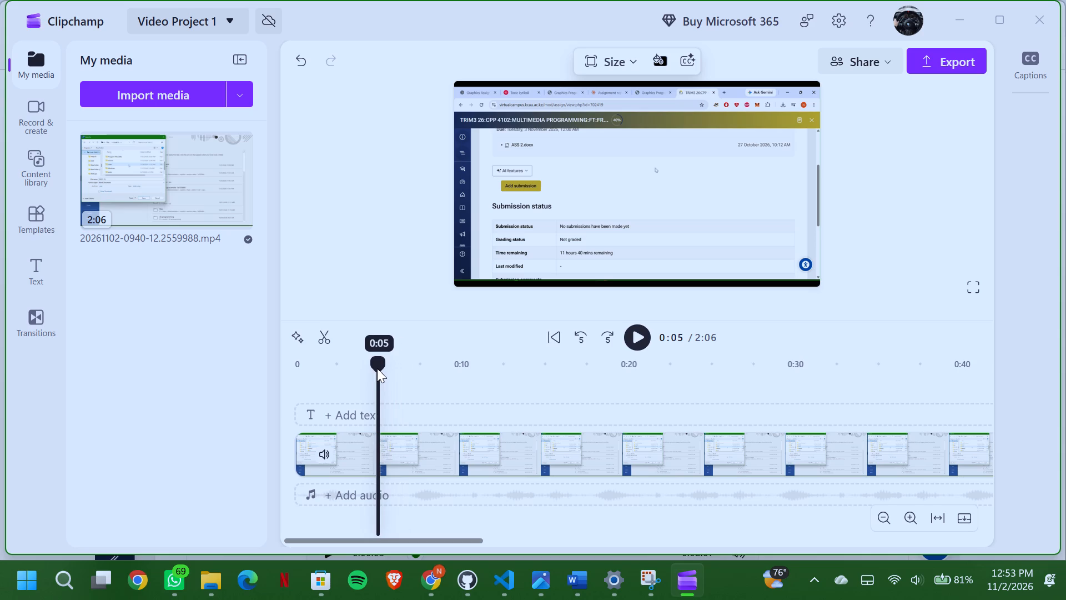
{"action": "left_click_drag", "start_coordinate": [377, 368], "coordinate": [376, 368]}
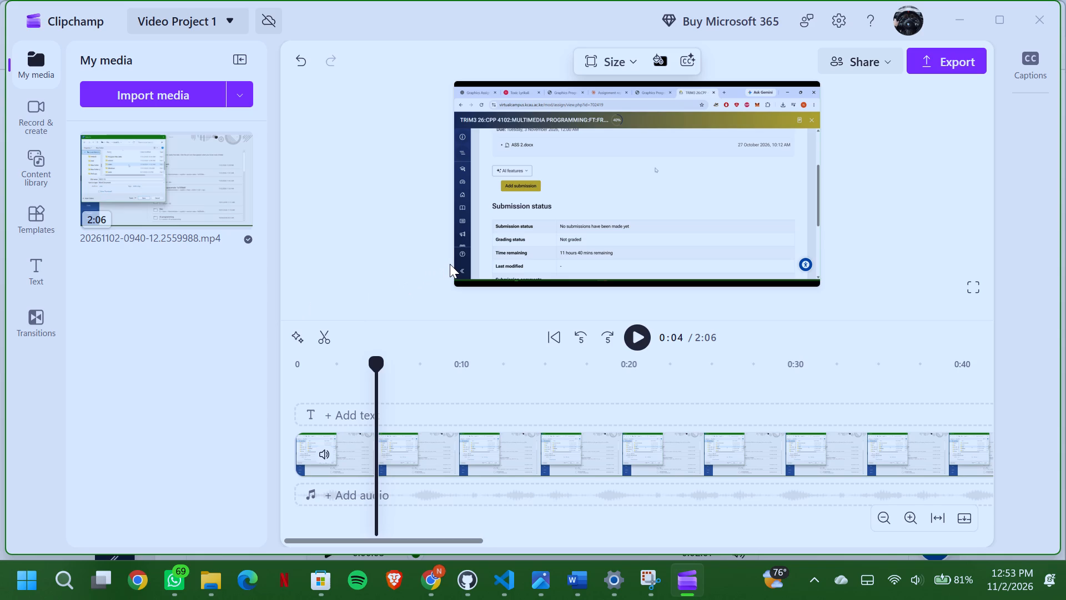
{"action": "left_click", "coordinate": [326, 331]}
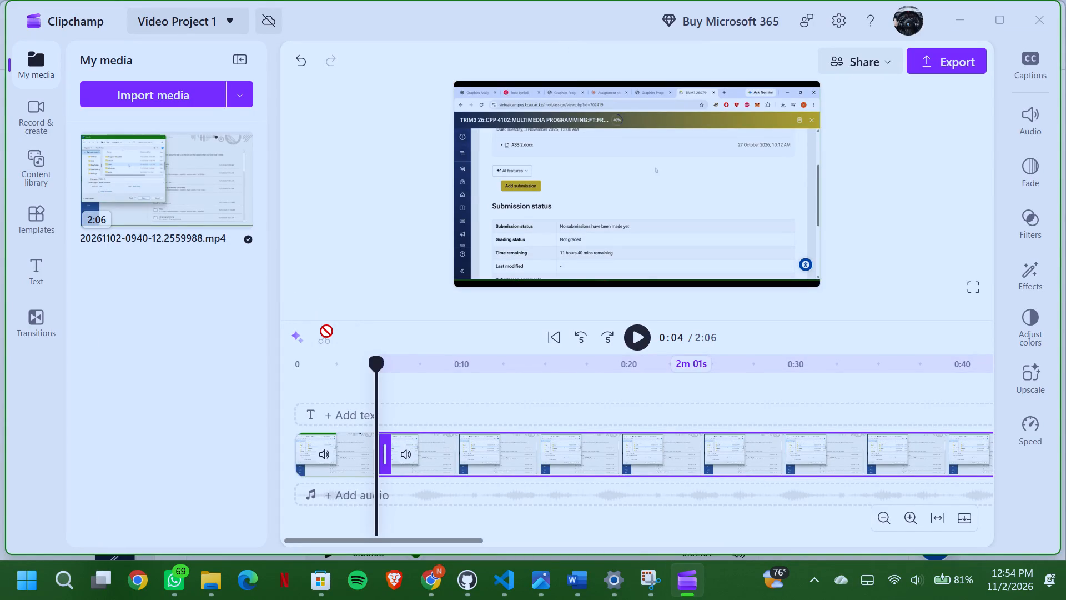
Play the video across the split and replay it from about 0:04.
{"action": "left_click", "coordinate": [641, 336]}
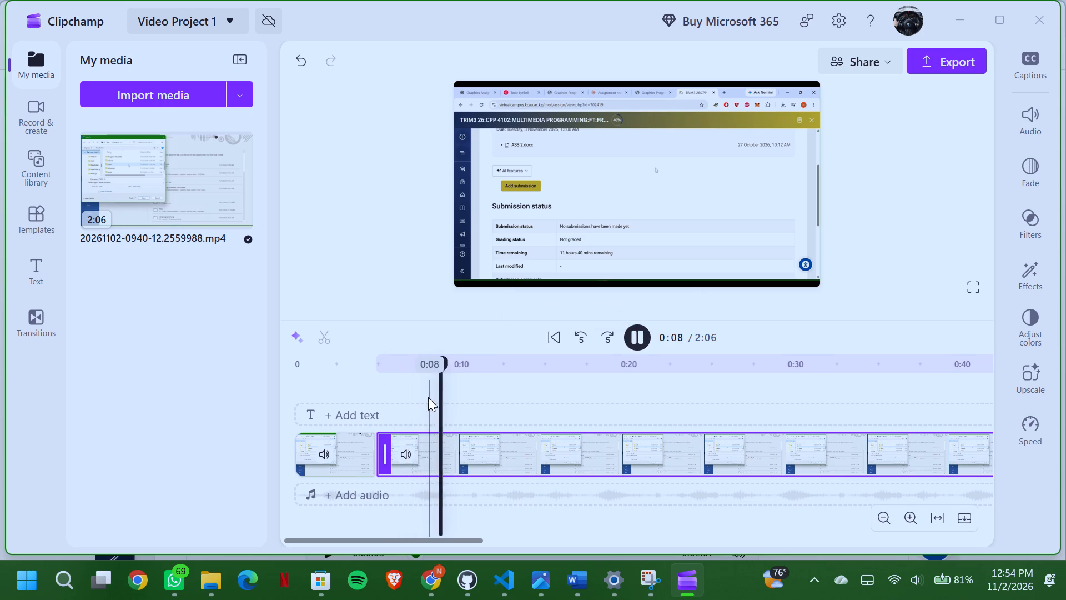
{"action": "left_click", "coordinate": [371, 373]}
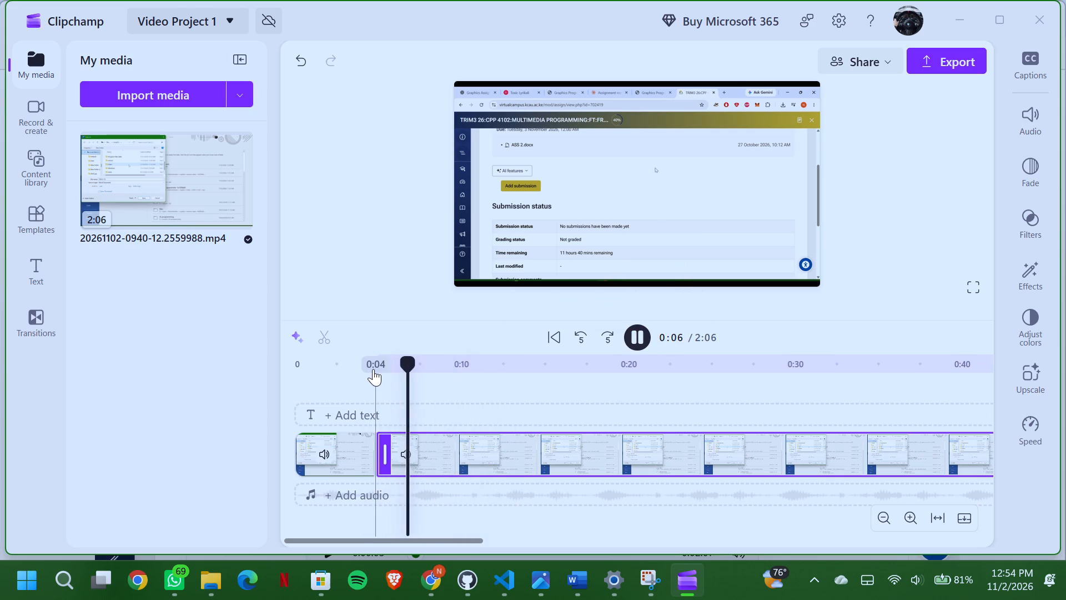
{"action": "left_click", "coordinate": [360, 368]}
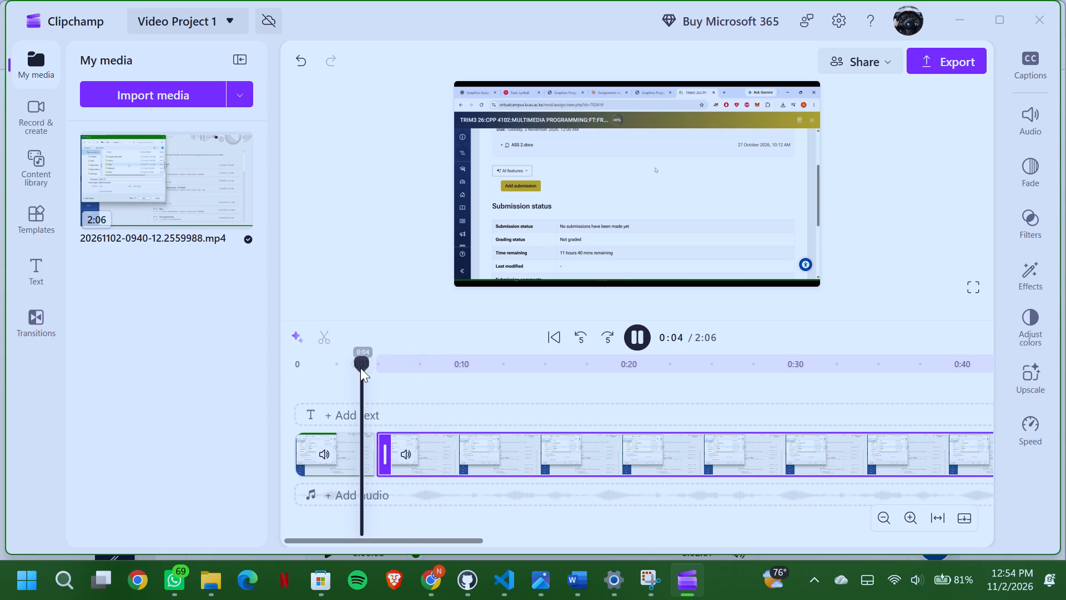
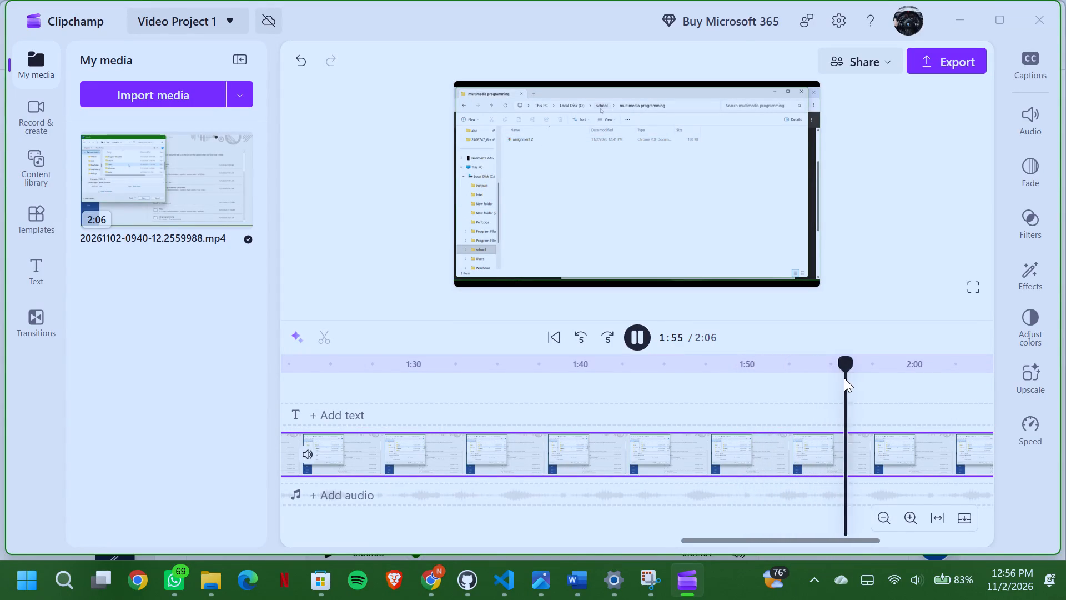
Play the video's ending from about 1:55, fit the timeline, and replay the opening around the 0:04 split.
{"action": "left_click", "coordinate": [844, 378]}
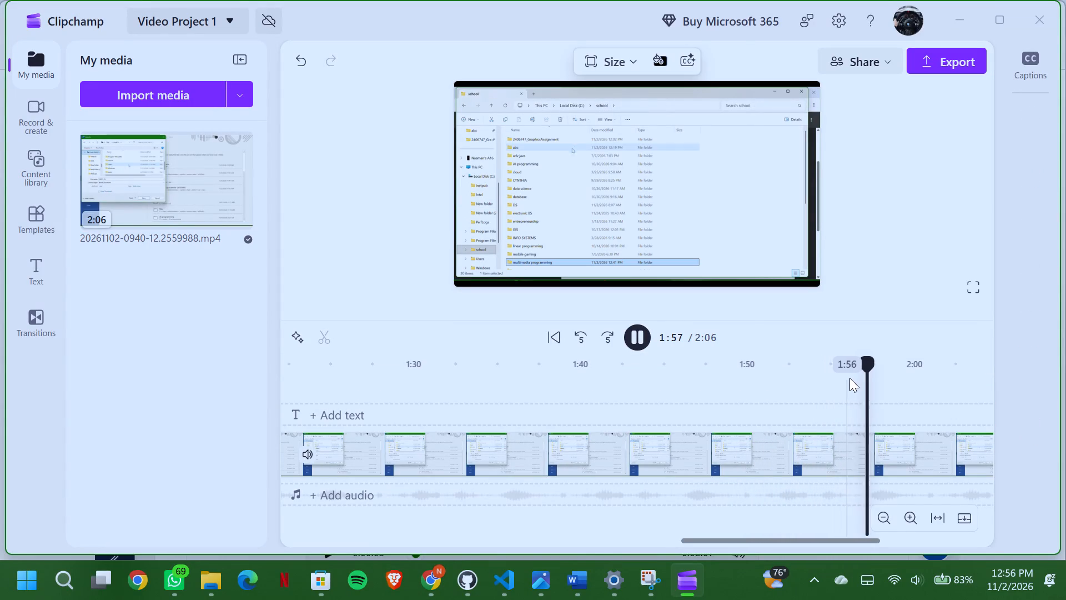
{"action": "left_click", "coordinate": [865, 377]}
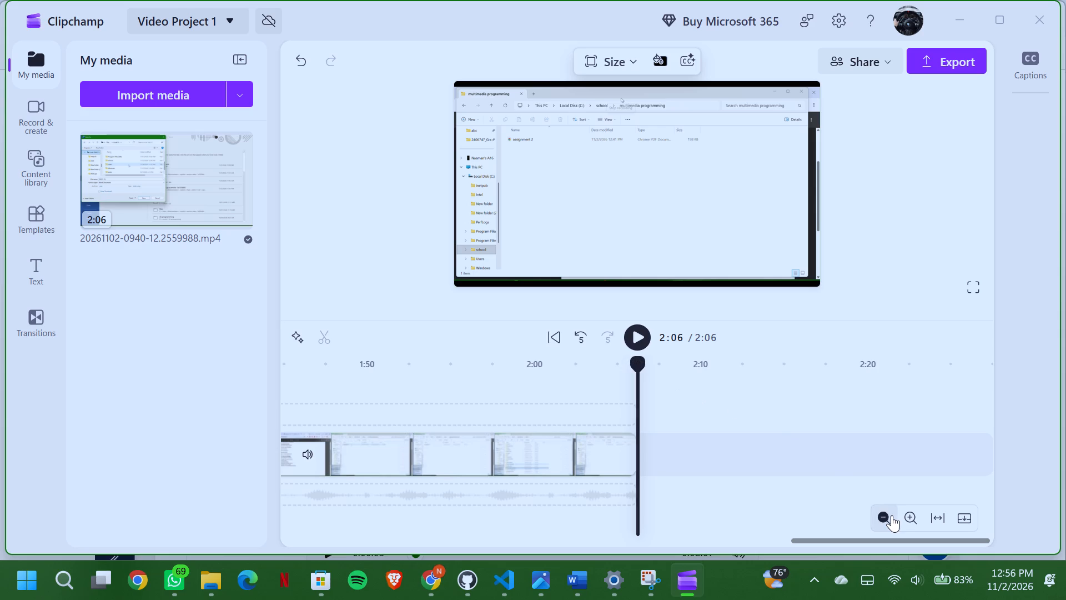
{"action": "left_click", "coordinate": [933, 513]}
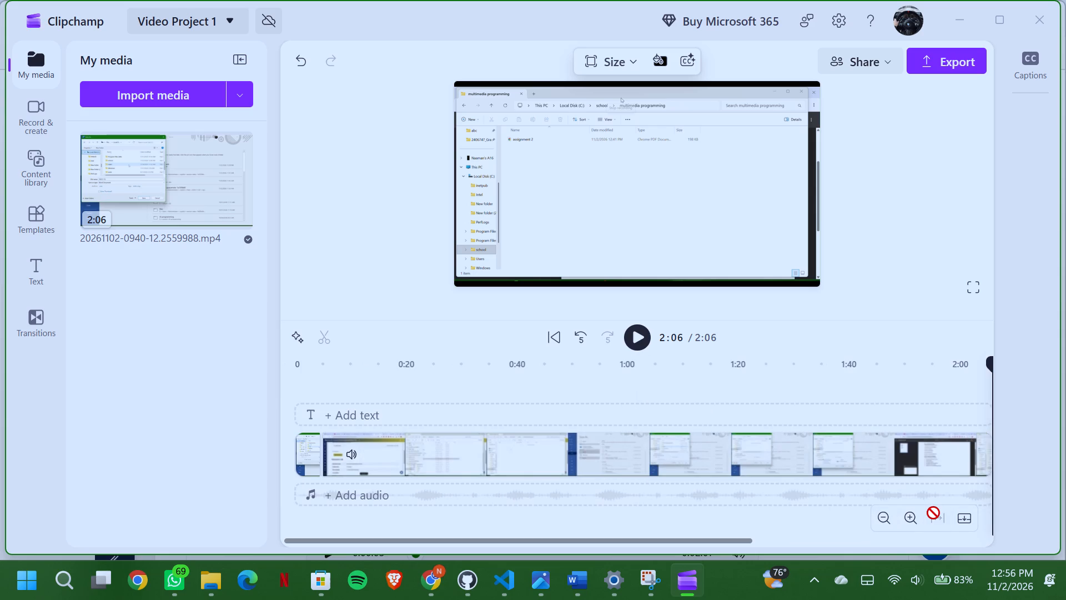
{"action": "left_click", "coordinate": [642, 347]}
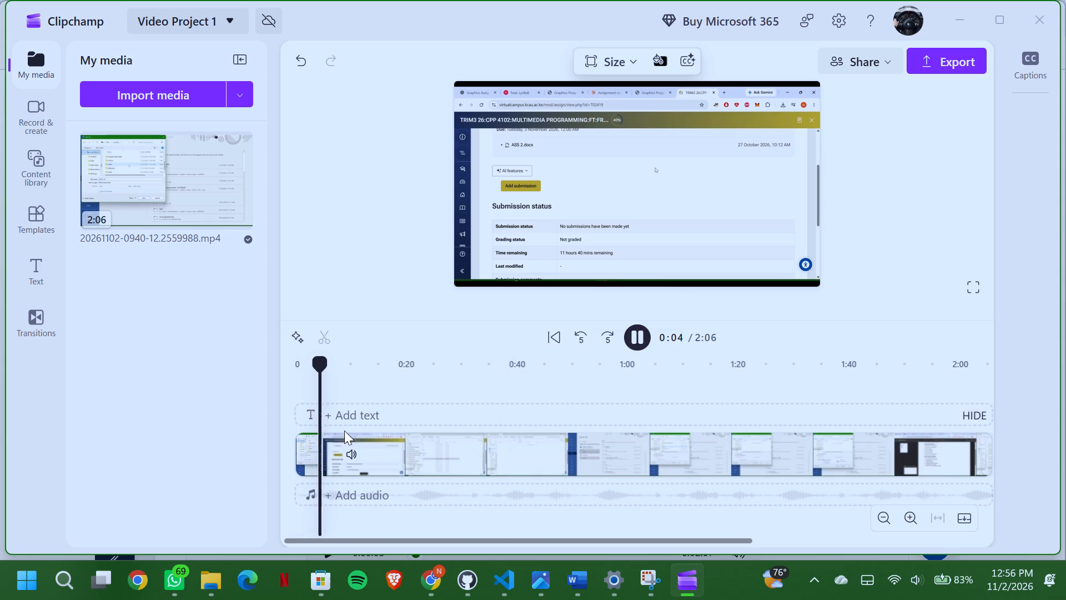
{"action": "left_click", "coordinate": [315, 378]}
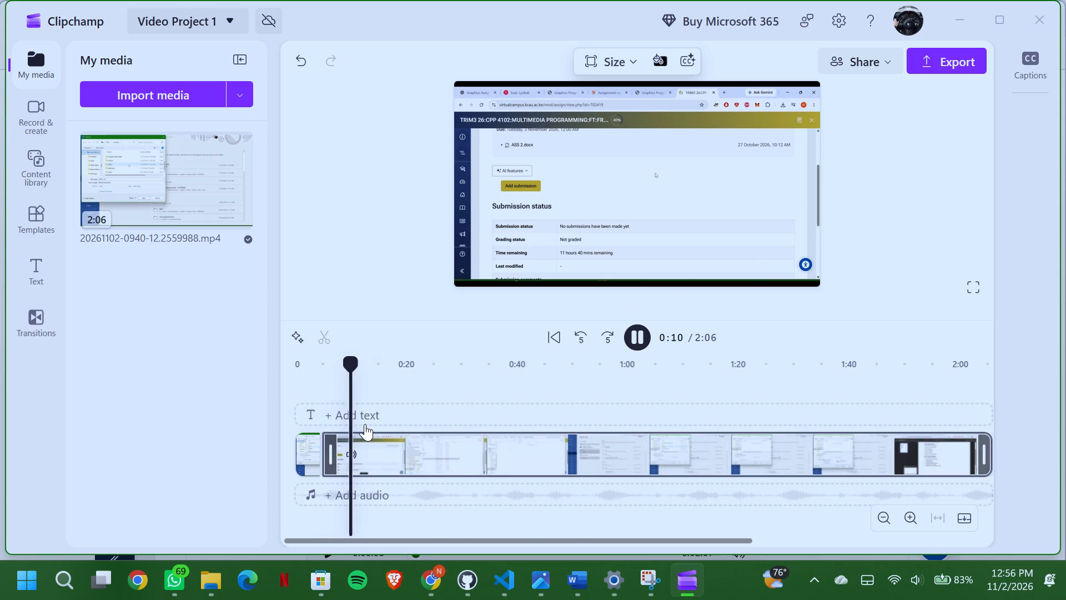
{"action": "left_click", "coordinate": [311, 368]}
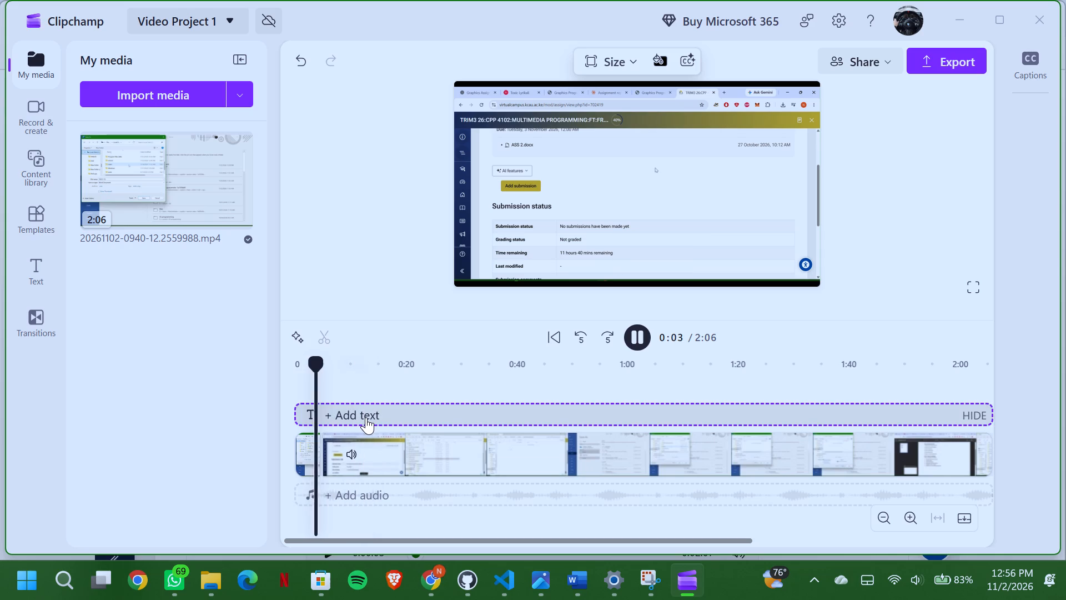
{"action": "left_click", "coordinate": [312, 358]}
{"action": "left_click", "coordinate": [637, 339]}
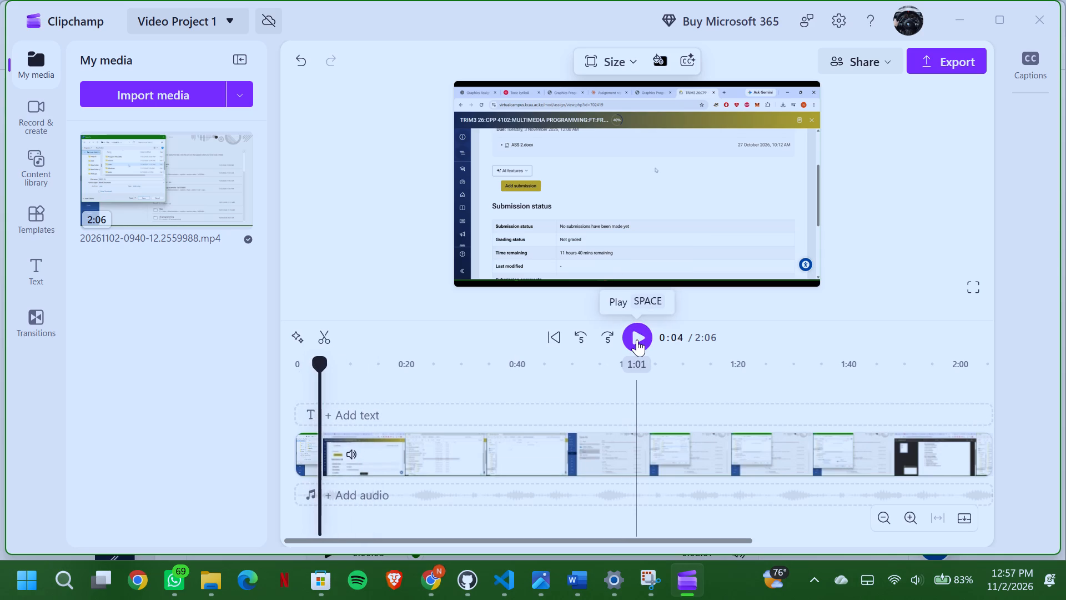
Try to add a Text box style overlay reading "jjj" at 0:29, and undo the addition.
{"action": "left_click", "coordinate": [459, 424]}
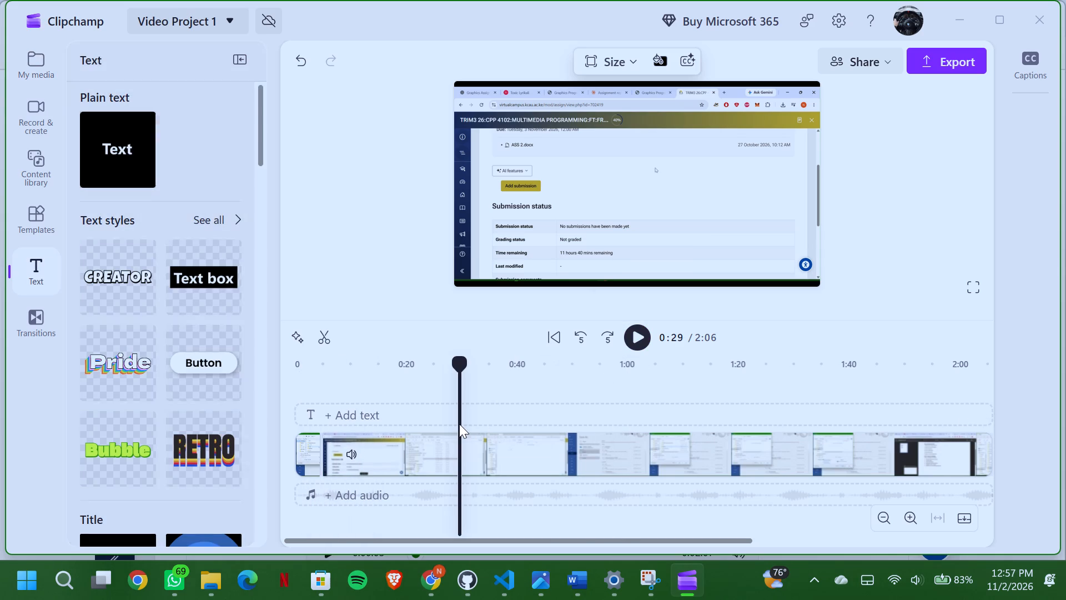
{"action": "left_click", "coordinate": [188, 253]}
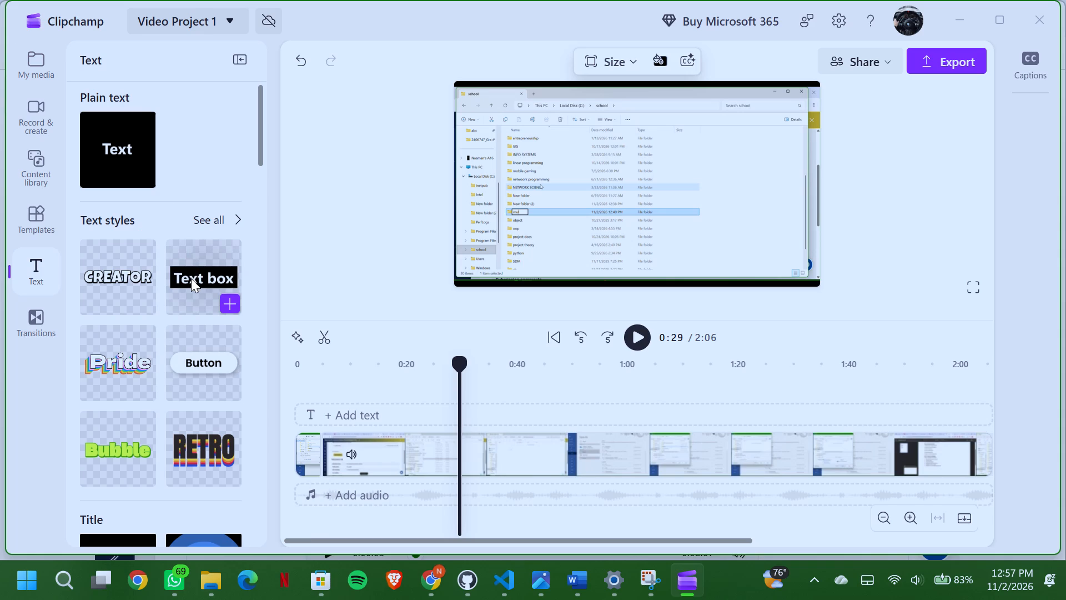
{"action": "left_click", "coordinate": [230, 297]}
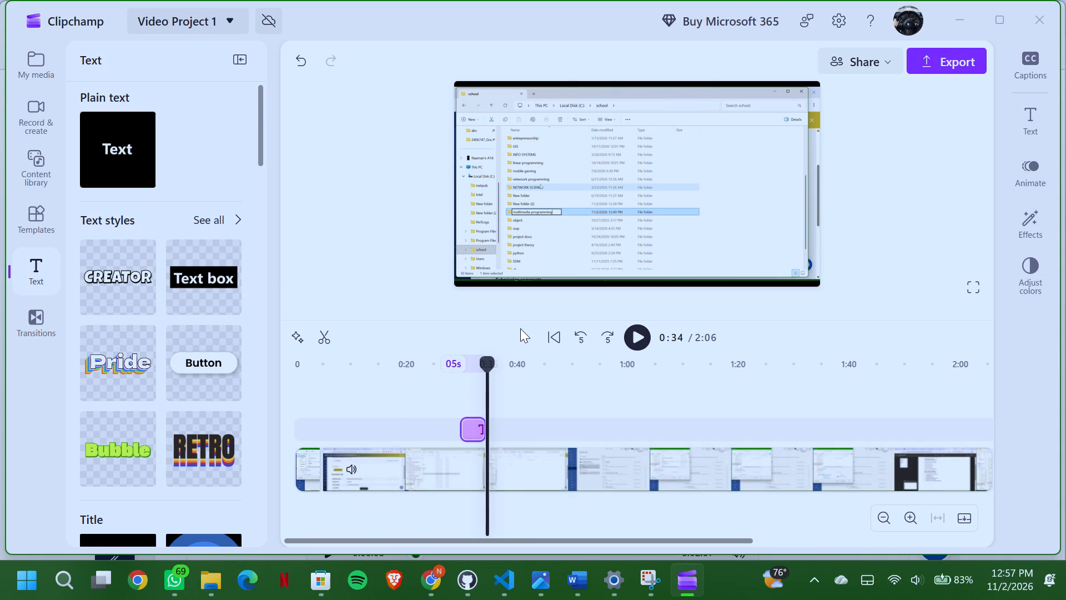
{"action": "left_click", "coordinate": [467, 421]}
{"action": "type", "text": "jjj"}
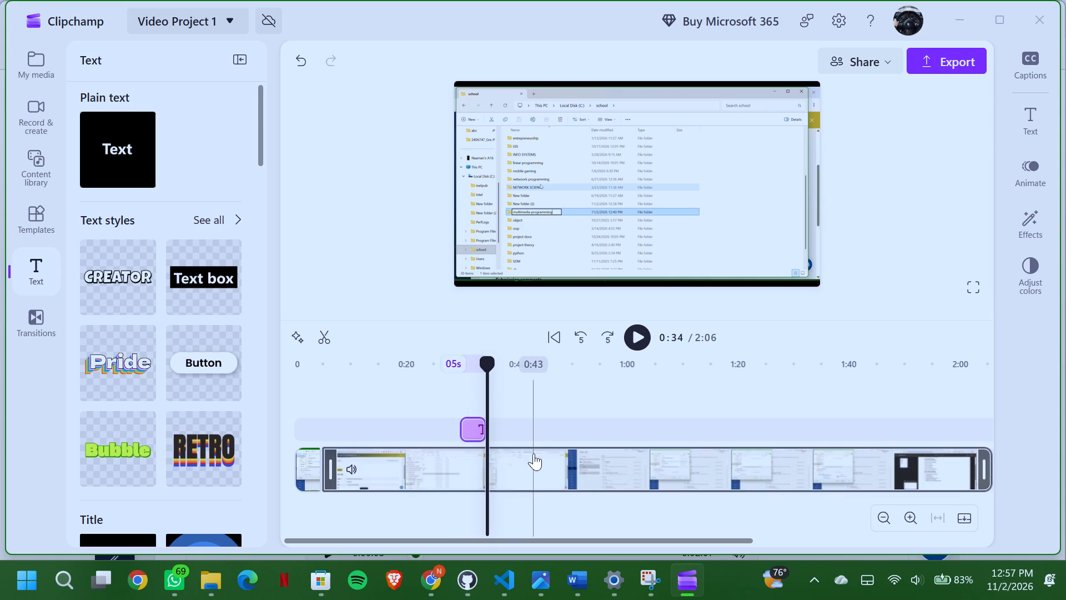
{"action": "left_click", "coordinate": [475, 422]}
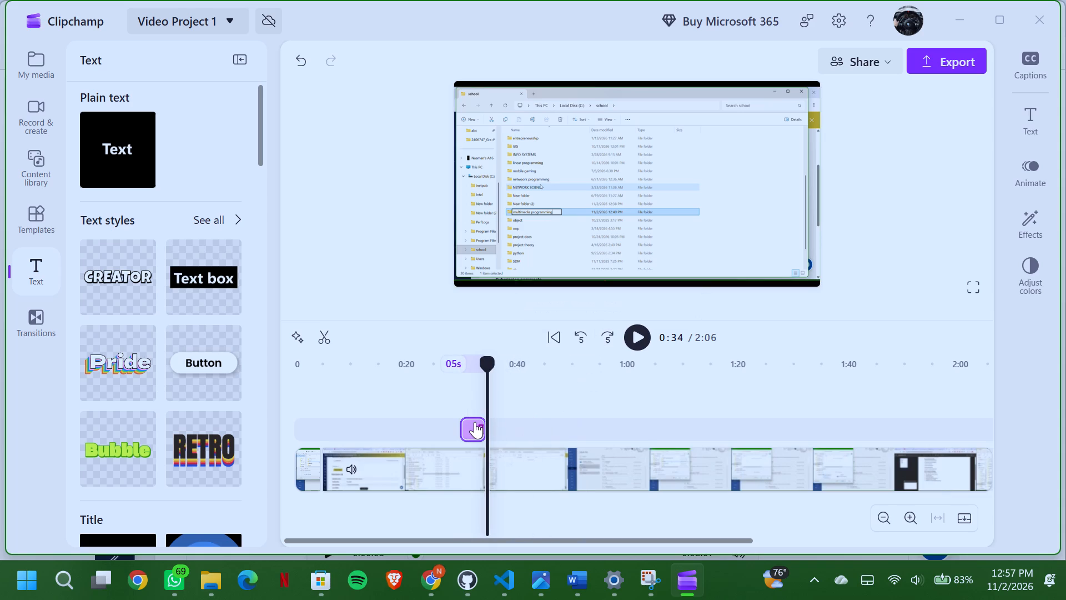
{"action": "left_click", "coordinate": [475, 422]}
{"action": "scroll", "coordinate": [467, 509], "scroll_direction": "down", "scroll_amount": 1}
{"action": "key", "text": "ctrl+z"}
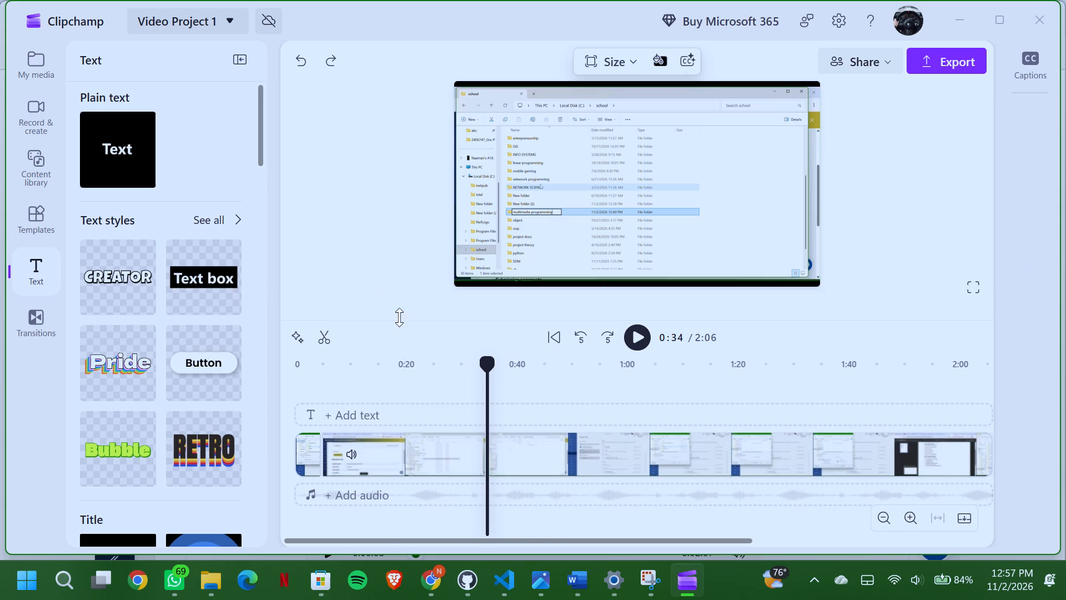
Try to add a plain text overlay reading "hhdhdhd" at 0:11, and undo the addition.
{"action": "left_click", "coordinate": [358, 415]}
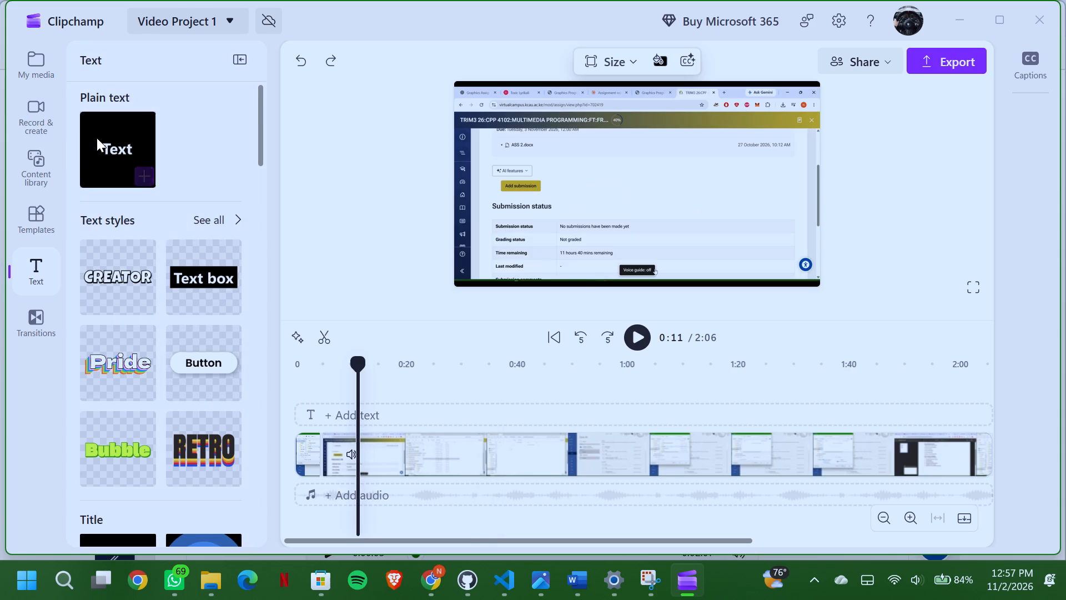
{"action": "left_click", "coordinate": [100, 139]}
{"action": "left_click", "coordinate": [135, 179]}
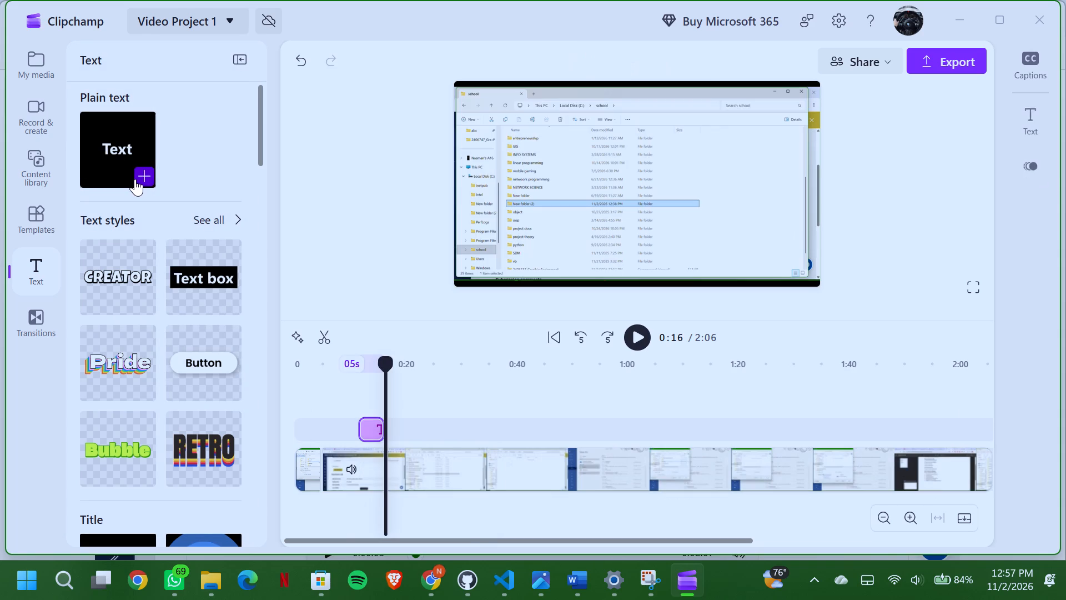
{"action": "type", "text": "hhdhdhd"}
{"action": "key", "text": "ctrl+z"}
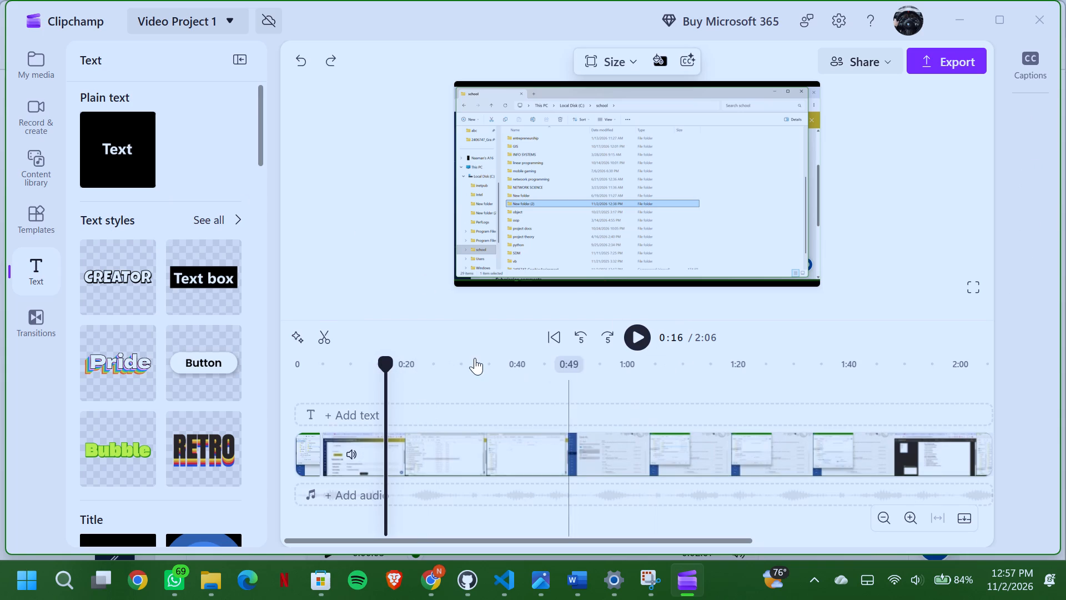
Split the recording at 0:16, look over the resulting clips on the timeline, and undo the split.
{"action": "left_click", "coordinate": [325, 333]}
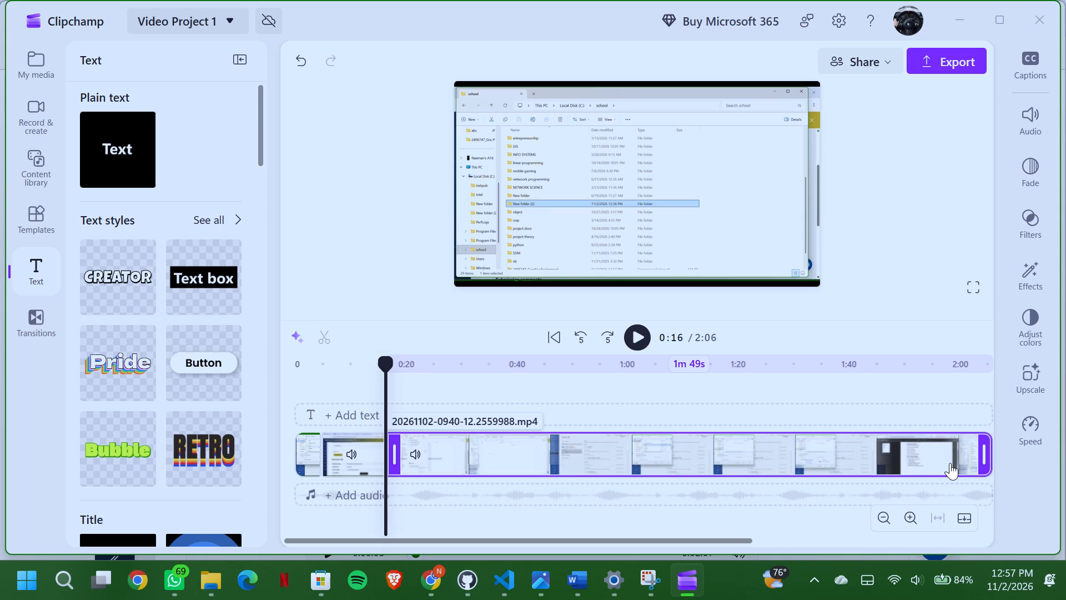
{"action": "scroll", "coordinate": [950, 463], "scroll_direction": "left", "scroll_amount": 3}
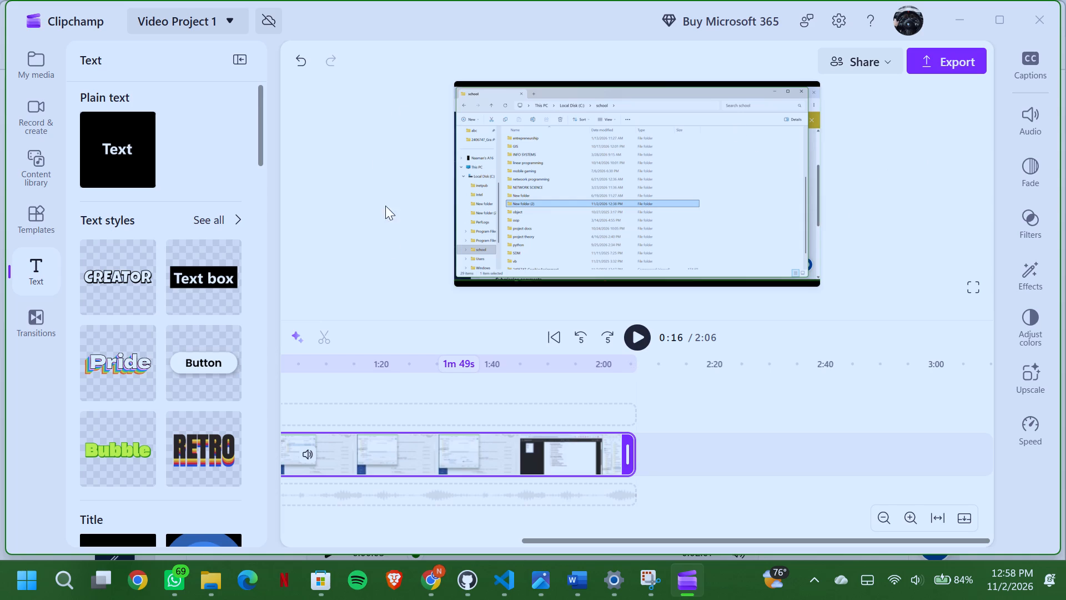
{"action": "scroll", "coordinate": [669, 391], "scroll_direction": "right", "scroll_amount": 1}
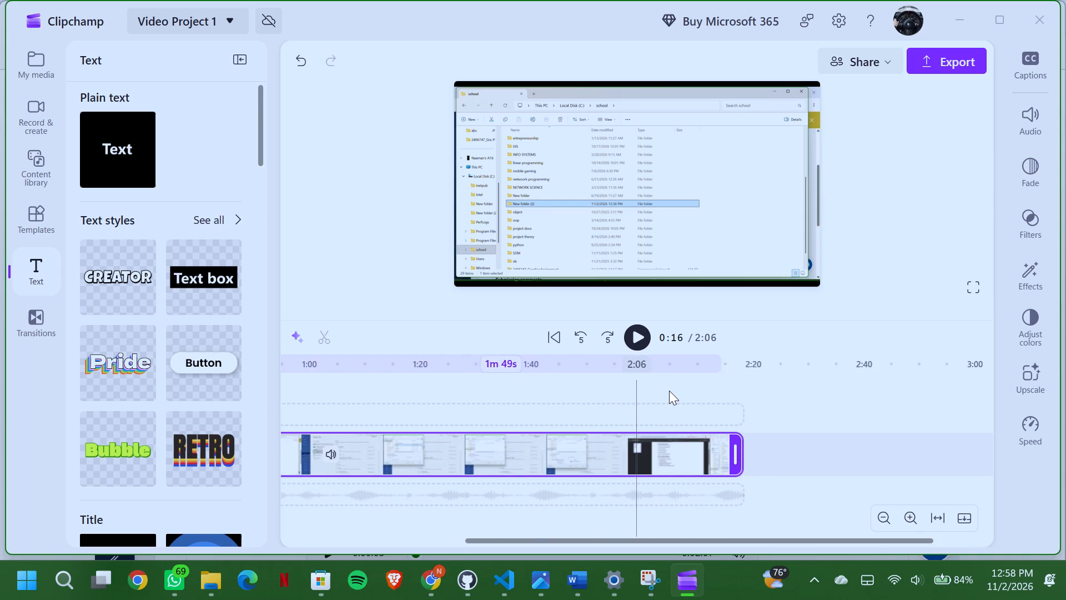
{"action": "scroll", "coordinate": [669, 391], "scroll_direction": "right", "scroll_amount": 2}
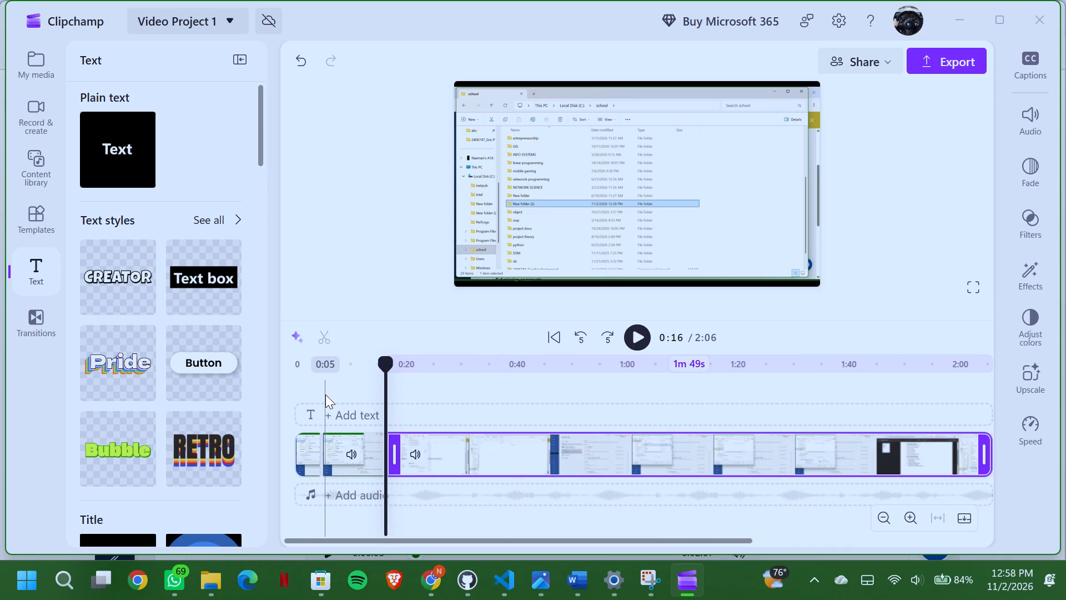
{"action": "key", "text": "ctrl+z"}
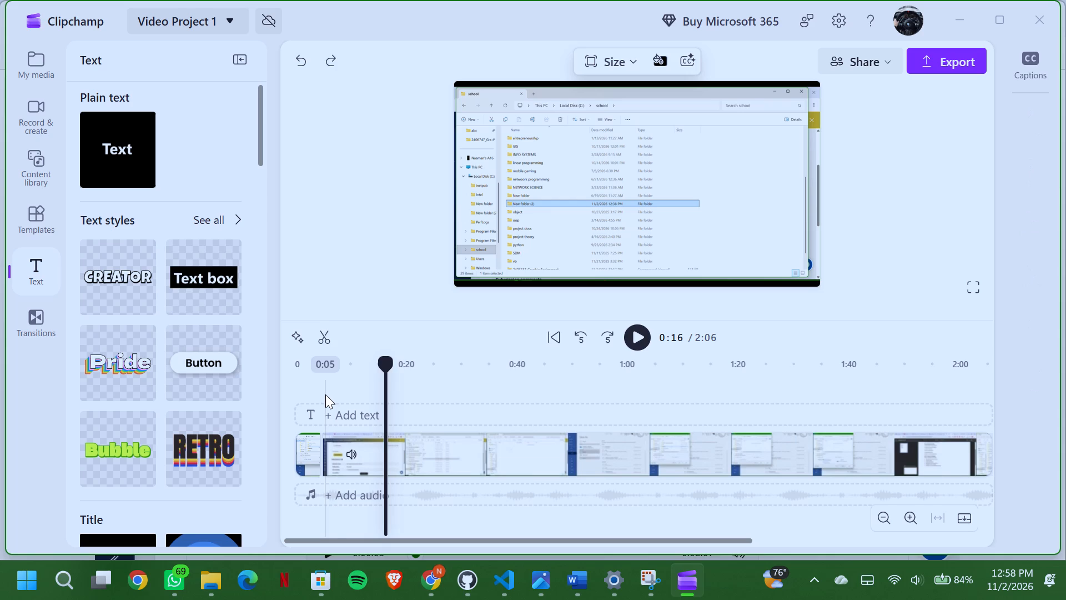
Replay the opening around 0:03 to 0:04, pause at 0:04, and split the opening clip just before the existing cut.
{"action": "left_click", "coordinate": [330, 454]}
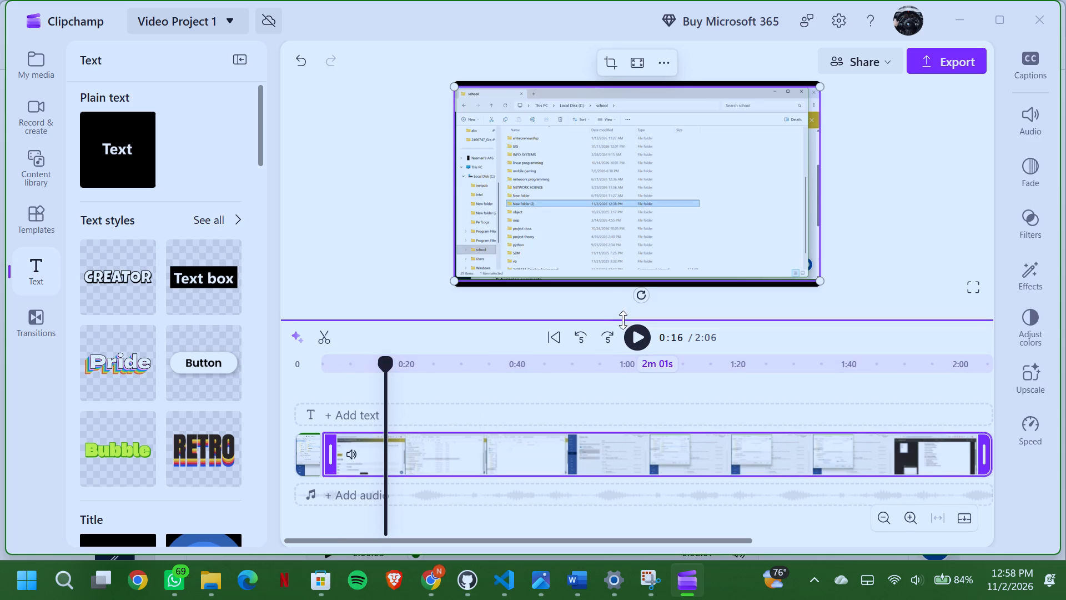
{"action": "left_click", "coordinate": [319, 399]}
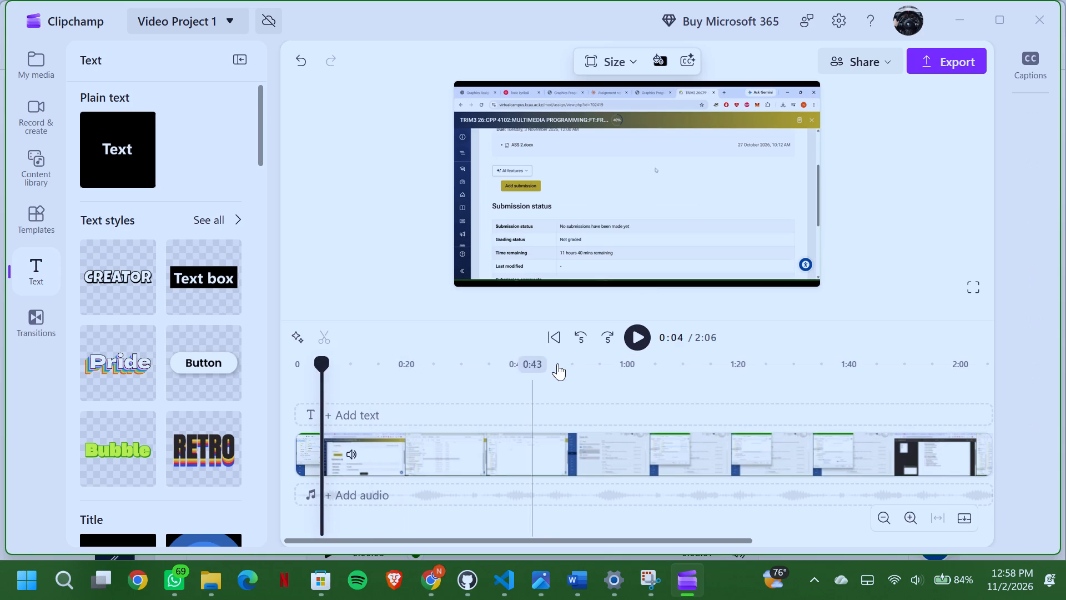
{"action": "left_click", "coordinate": [626, 338]}
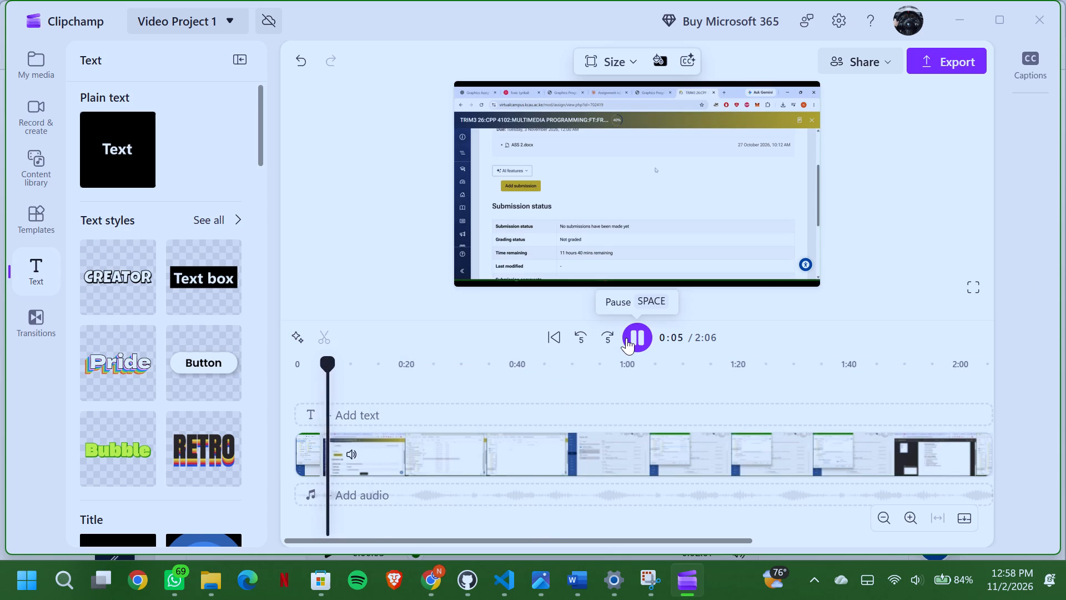
{"action": "left_click", "coordinate": [315, 383]}
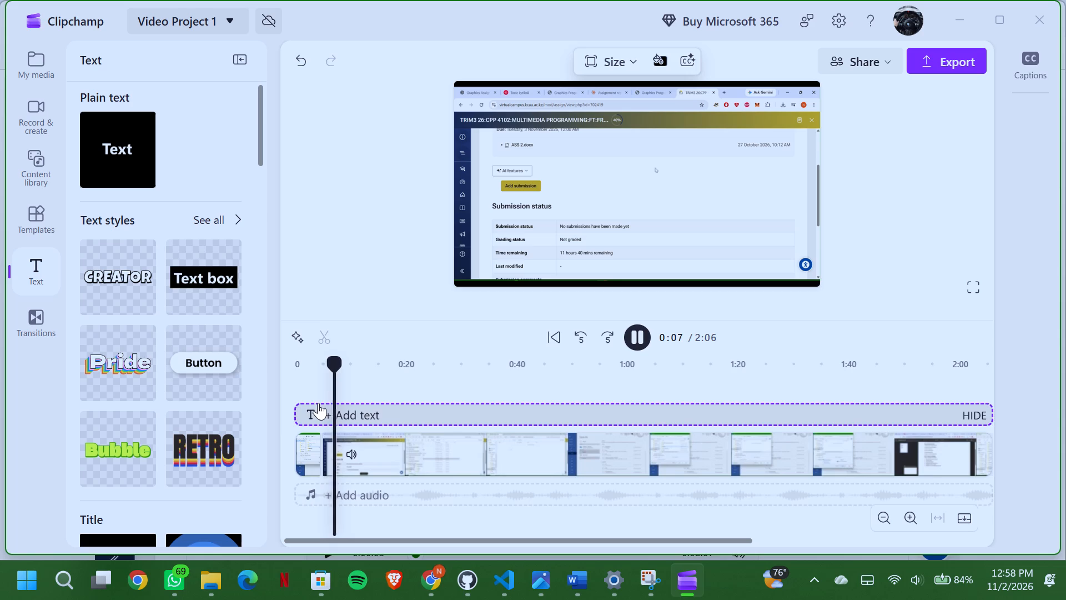
{"action": "left_click", "coordinate": [316, 379]}
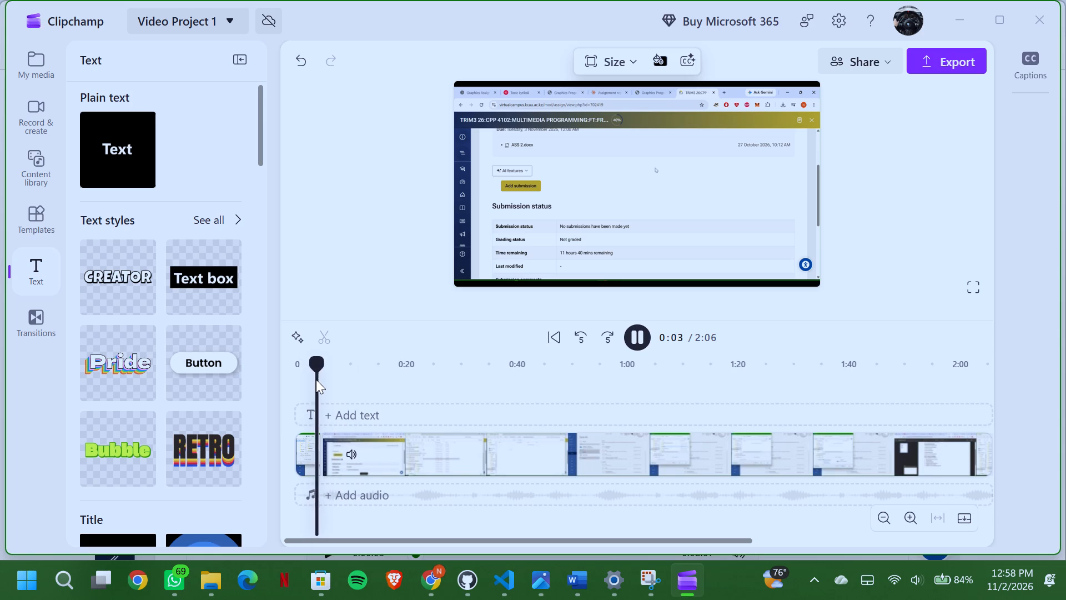
{"action": "left_click", "coordinate": [316, 379]}
{"action": "left_click", "coordinate": [316, 379]}
{"action": "left_click", "coordinate": [316, 379]}
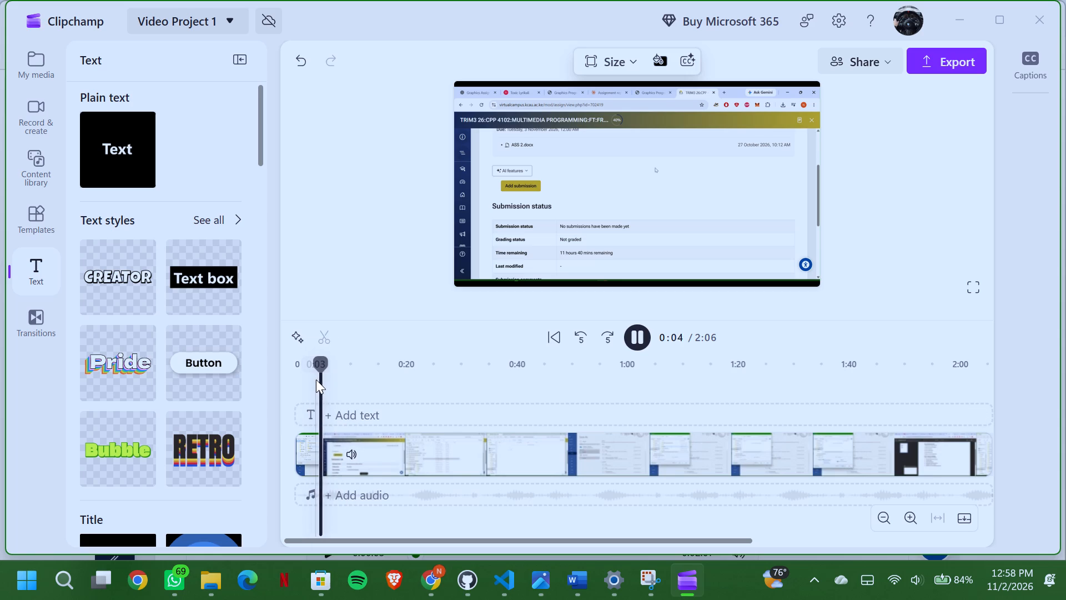
{"action": "left_click", "coordinate": [316, 379]}
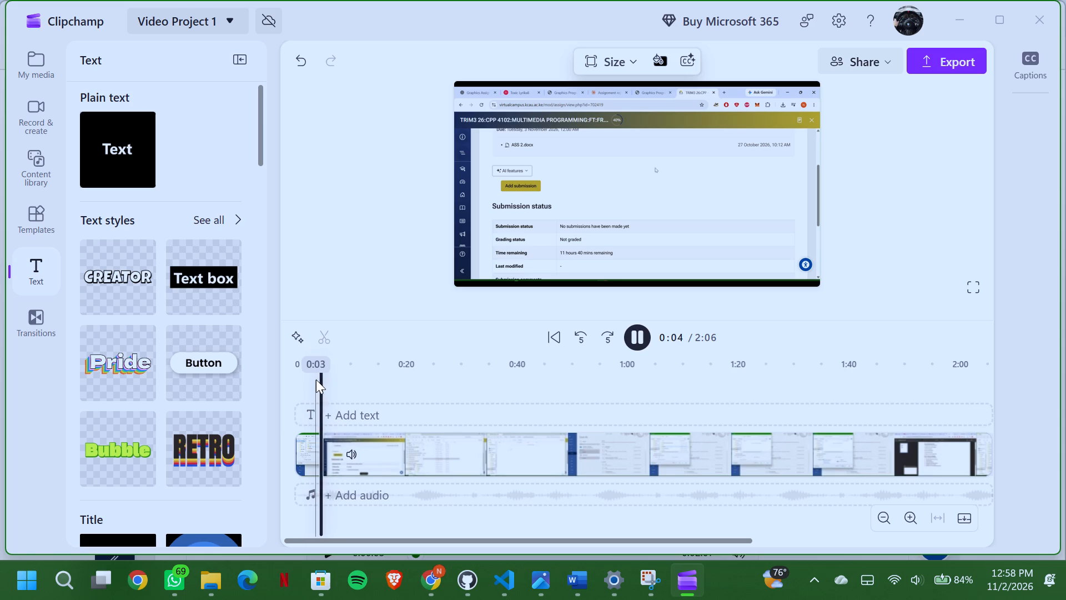
{"action": "left_click", "coordinate": [316, 379]}
{"action": "key", "text": "space"}
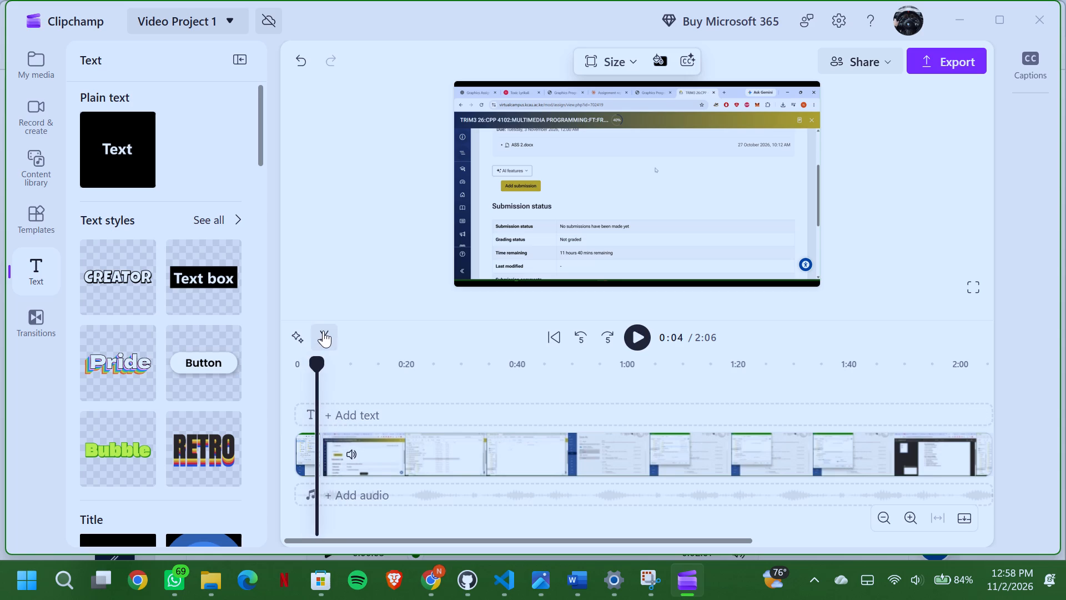
{"action": "left_click", "coordinate": [323, 331]}
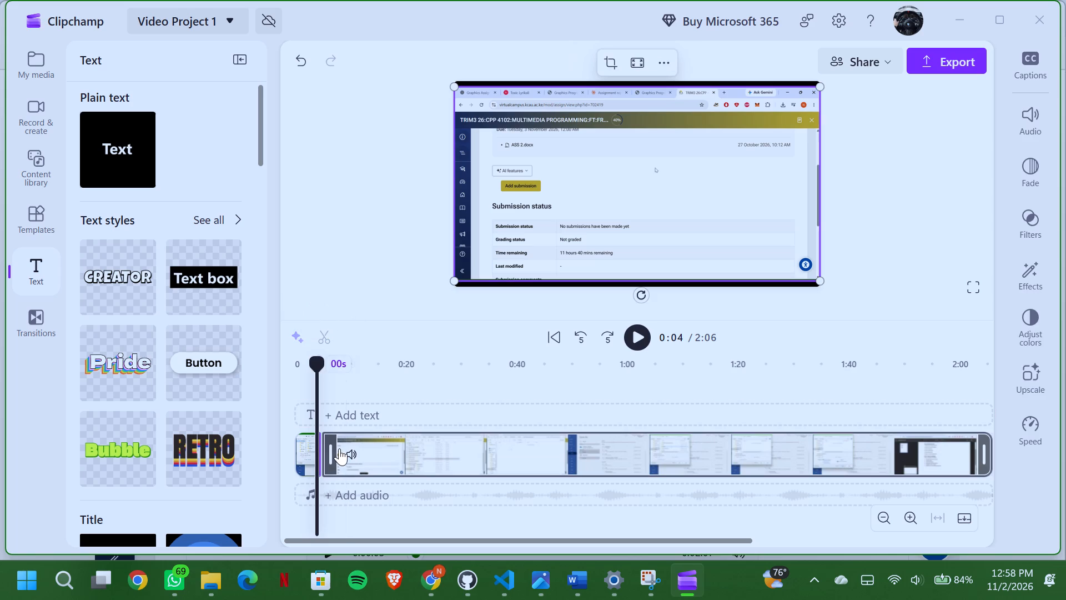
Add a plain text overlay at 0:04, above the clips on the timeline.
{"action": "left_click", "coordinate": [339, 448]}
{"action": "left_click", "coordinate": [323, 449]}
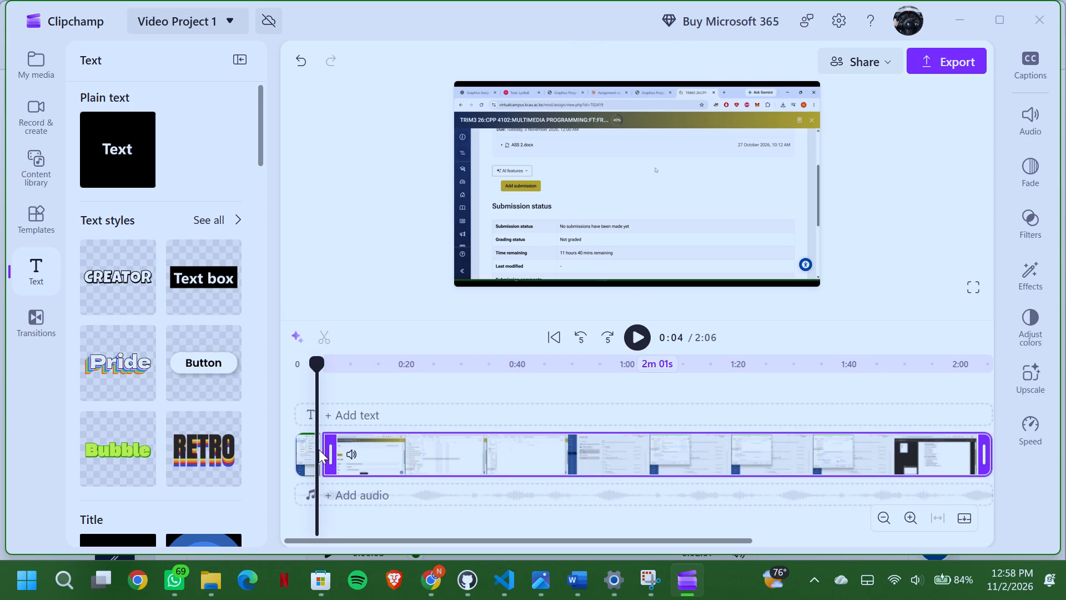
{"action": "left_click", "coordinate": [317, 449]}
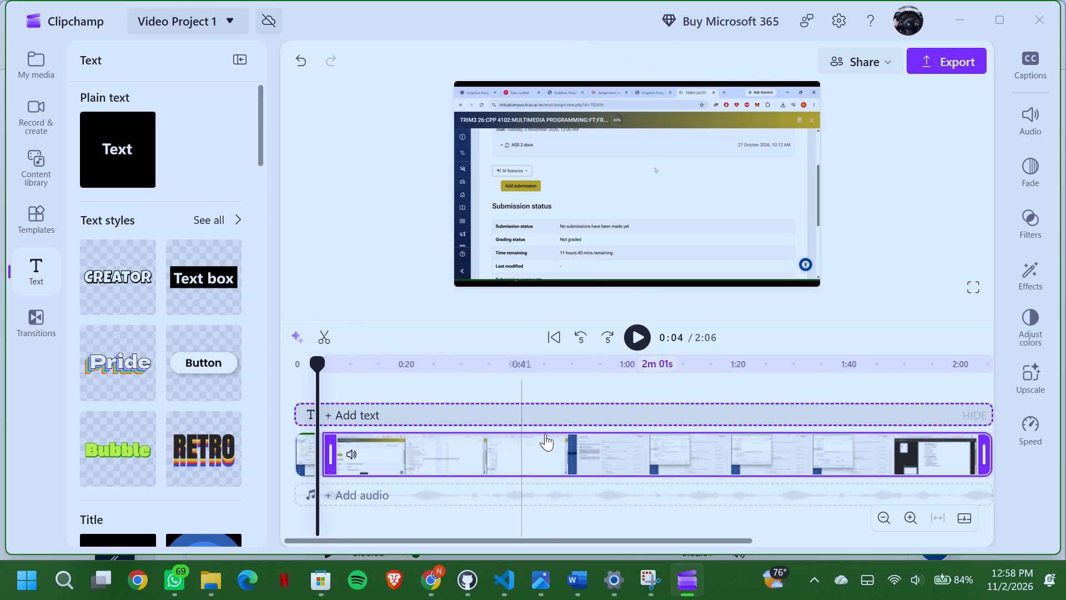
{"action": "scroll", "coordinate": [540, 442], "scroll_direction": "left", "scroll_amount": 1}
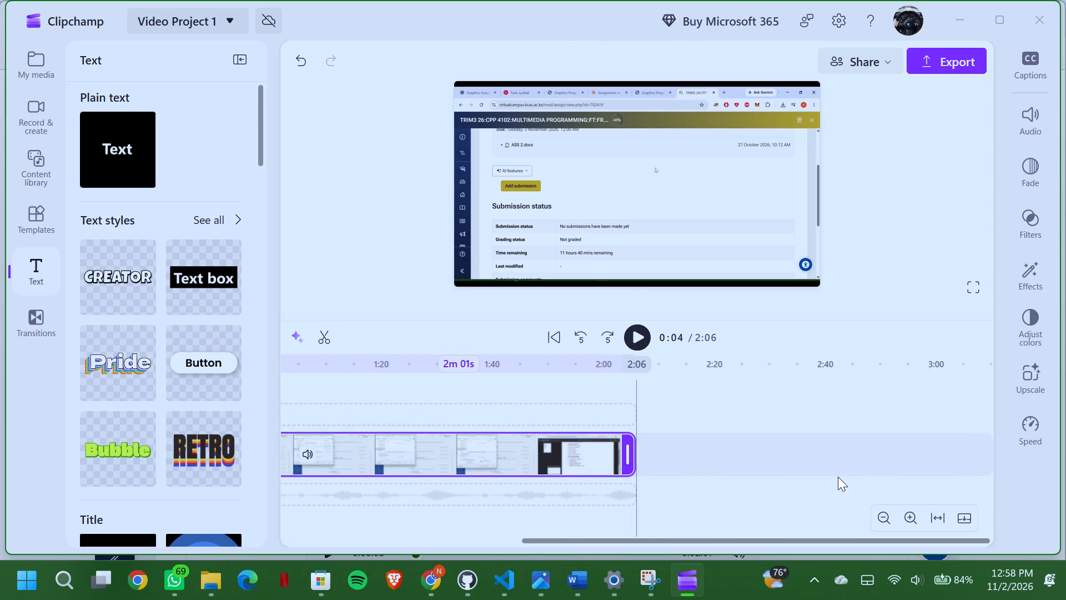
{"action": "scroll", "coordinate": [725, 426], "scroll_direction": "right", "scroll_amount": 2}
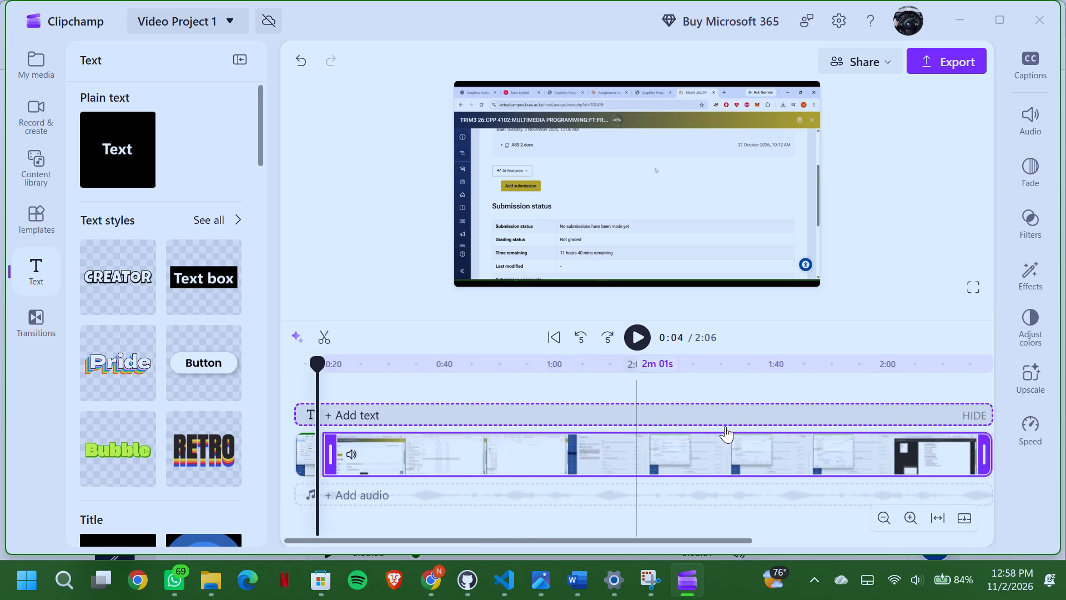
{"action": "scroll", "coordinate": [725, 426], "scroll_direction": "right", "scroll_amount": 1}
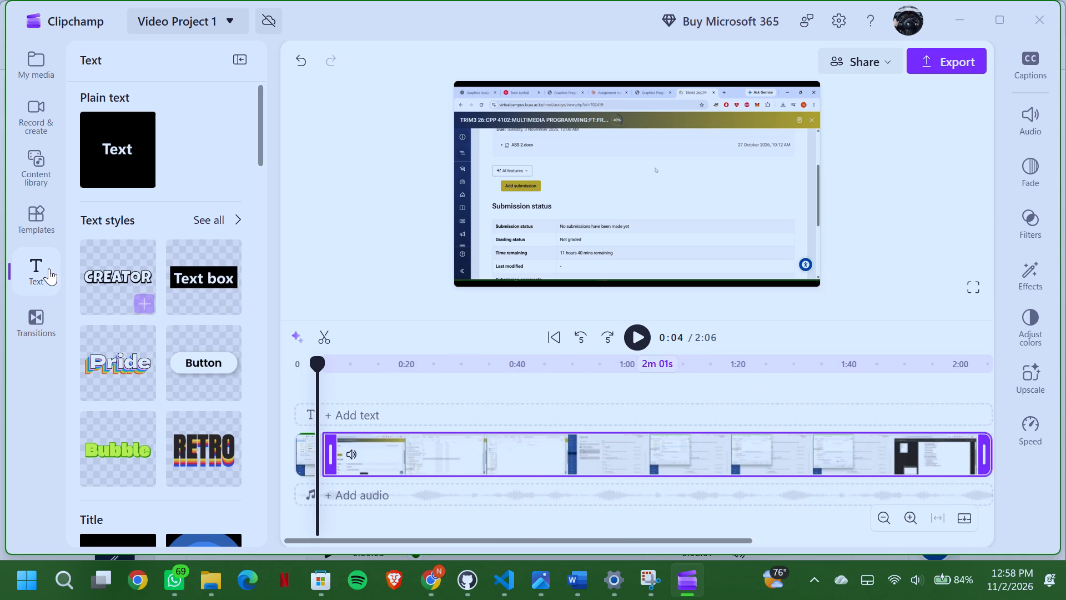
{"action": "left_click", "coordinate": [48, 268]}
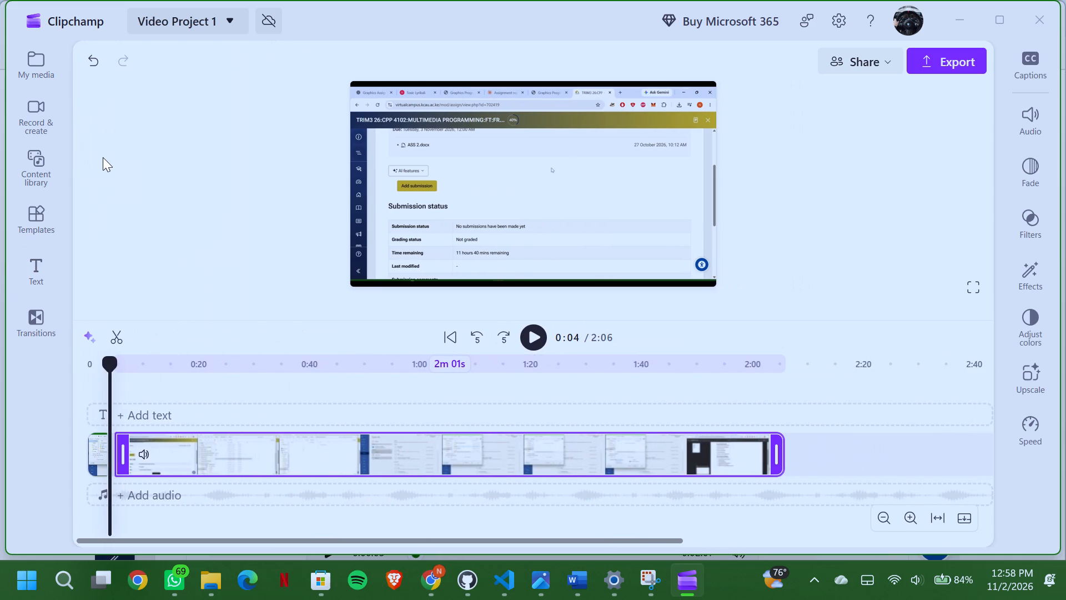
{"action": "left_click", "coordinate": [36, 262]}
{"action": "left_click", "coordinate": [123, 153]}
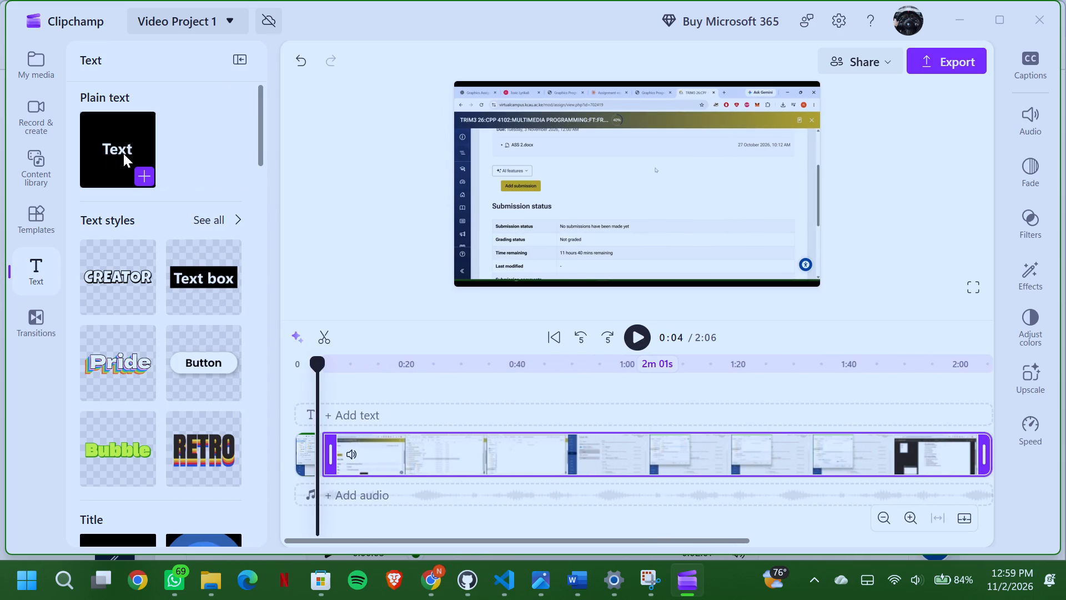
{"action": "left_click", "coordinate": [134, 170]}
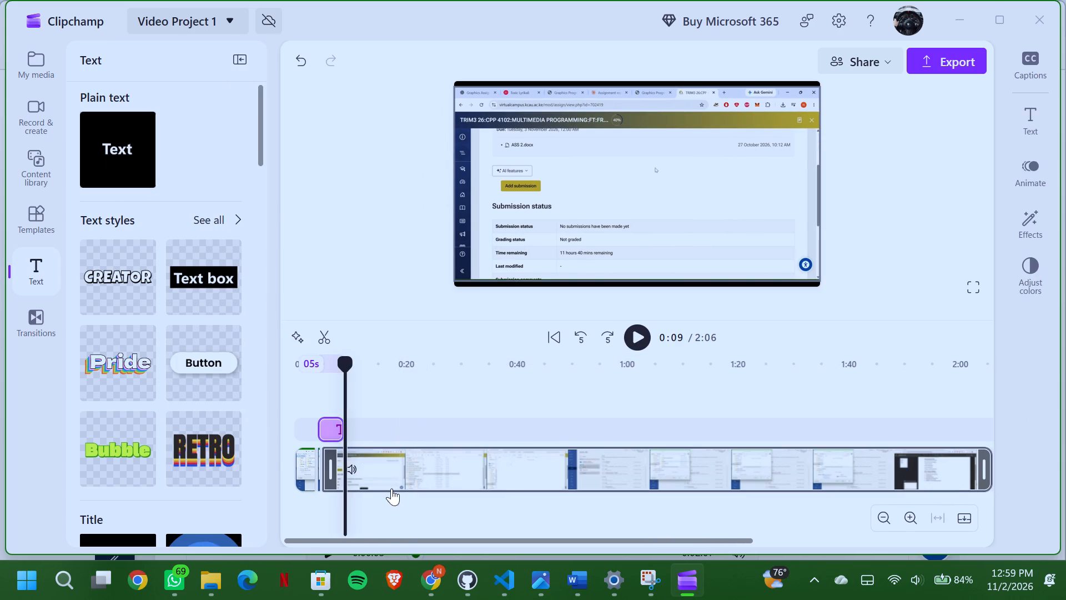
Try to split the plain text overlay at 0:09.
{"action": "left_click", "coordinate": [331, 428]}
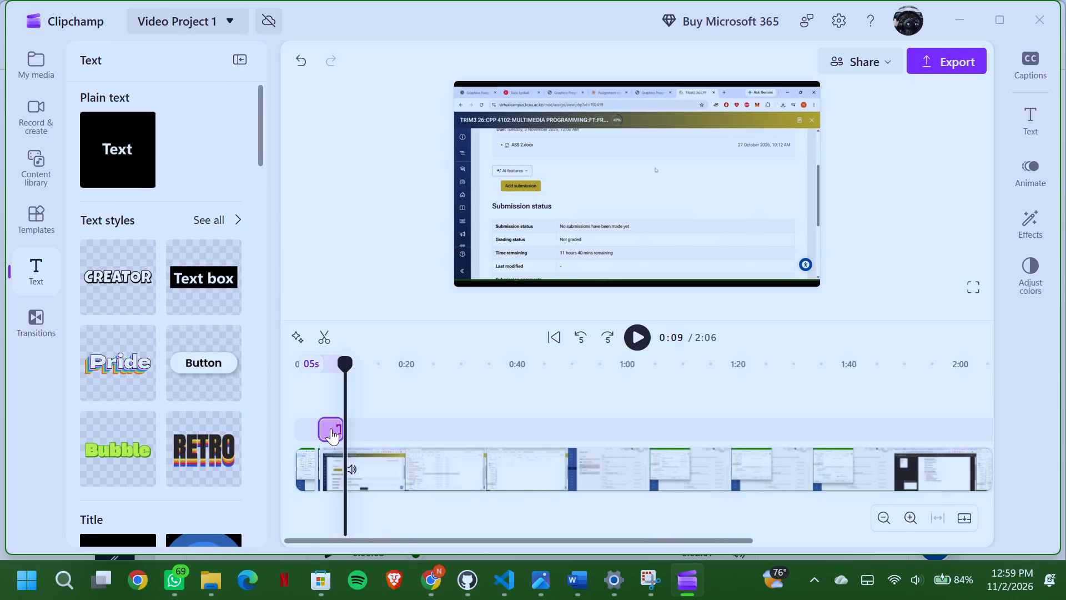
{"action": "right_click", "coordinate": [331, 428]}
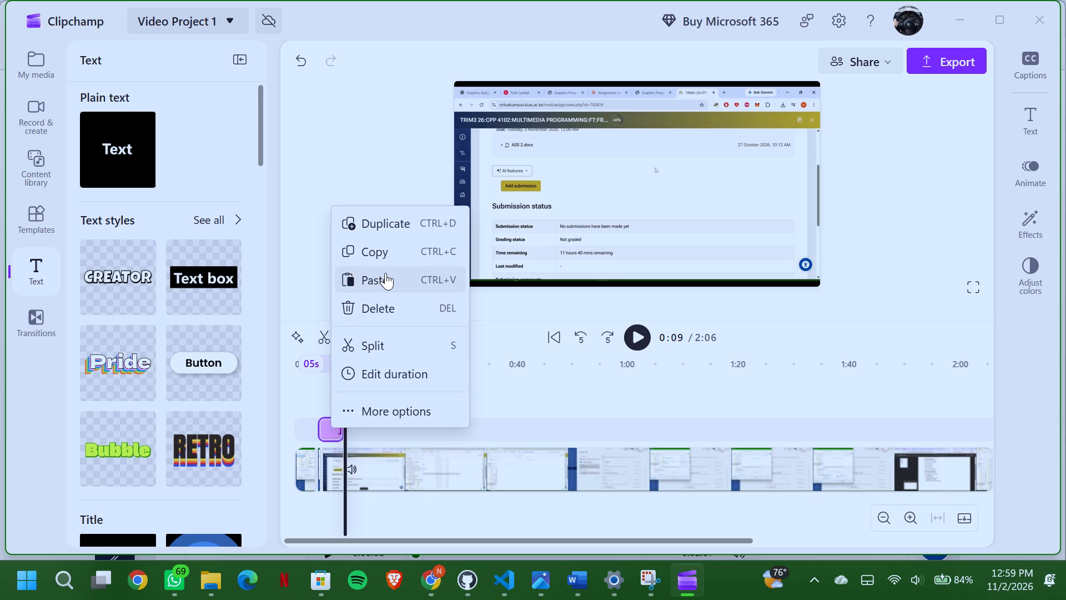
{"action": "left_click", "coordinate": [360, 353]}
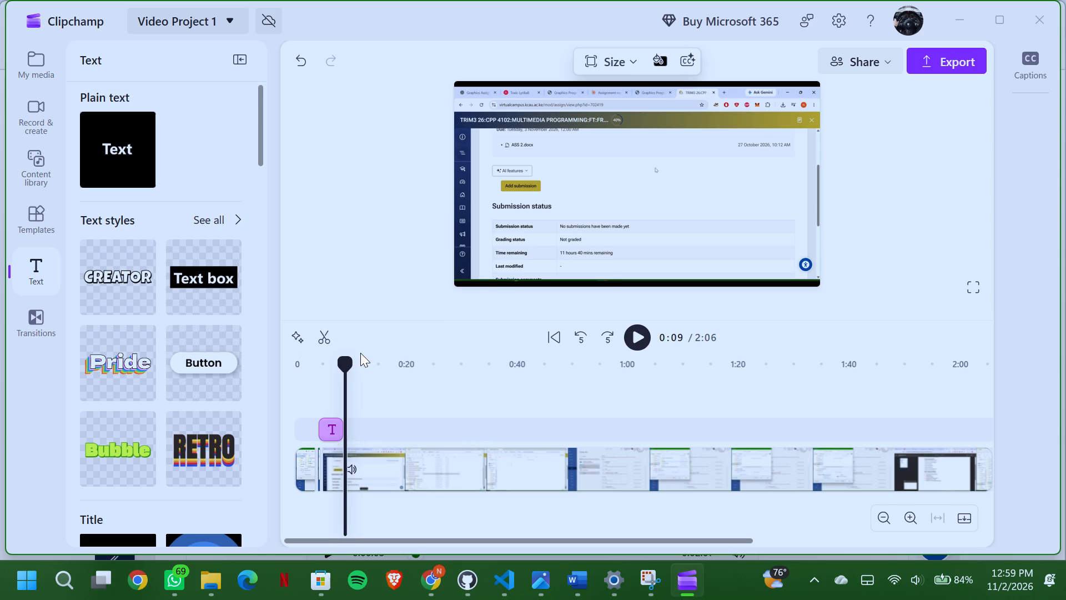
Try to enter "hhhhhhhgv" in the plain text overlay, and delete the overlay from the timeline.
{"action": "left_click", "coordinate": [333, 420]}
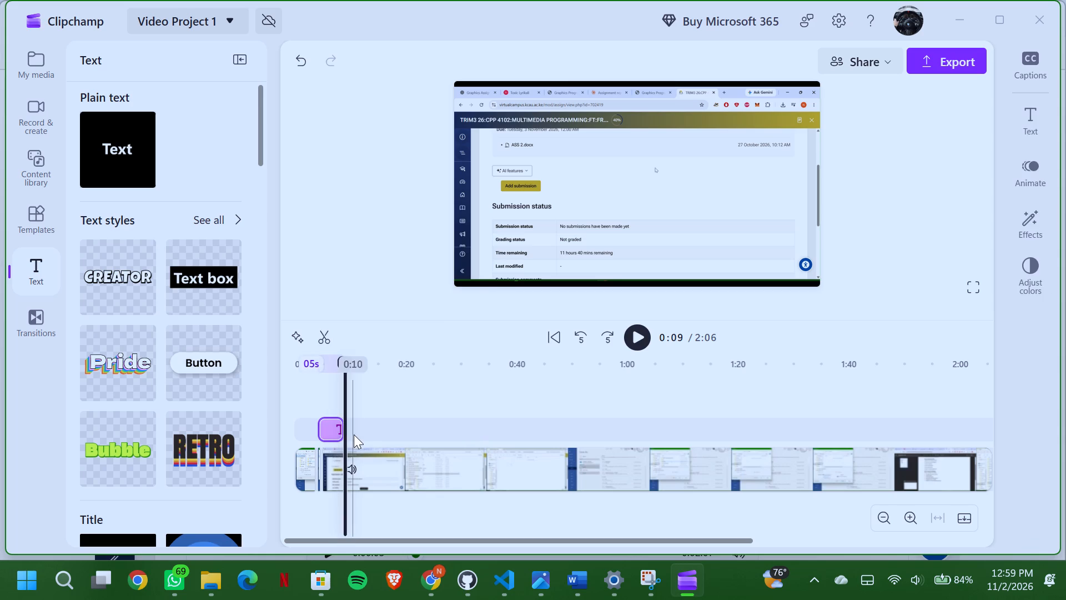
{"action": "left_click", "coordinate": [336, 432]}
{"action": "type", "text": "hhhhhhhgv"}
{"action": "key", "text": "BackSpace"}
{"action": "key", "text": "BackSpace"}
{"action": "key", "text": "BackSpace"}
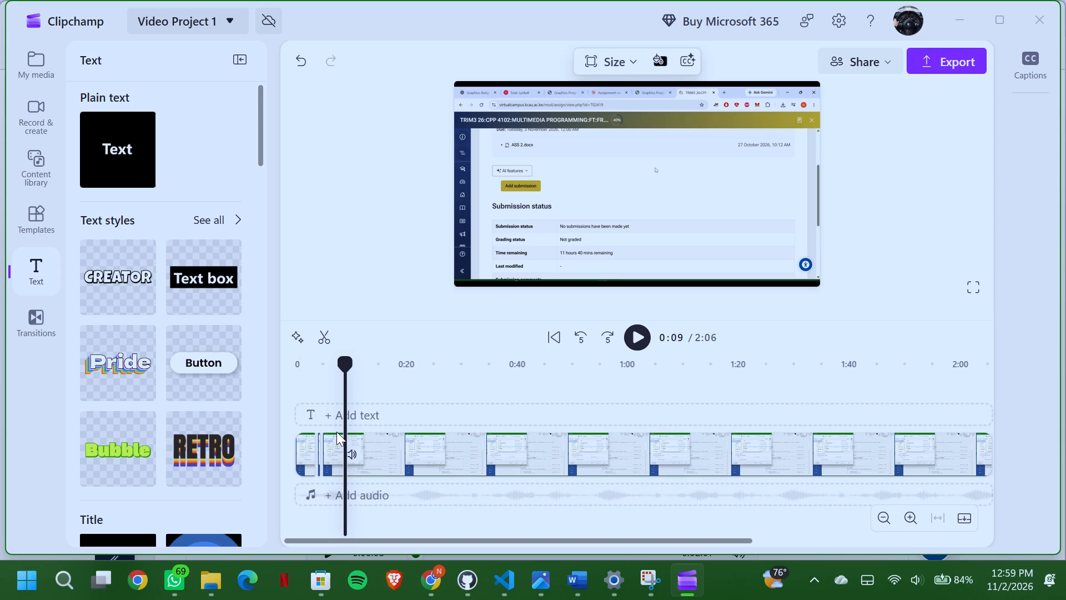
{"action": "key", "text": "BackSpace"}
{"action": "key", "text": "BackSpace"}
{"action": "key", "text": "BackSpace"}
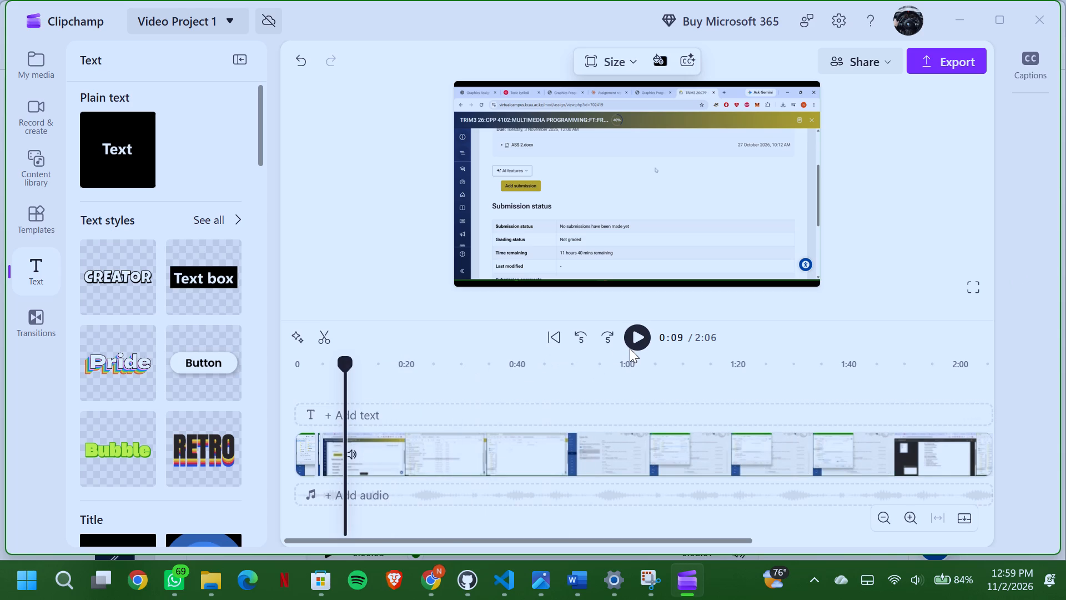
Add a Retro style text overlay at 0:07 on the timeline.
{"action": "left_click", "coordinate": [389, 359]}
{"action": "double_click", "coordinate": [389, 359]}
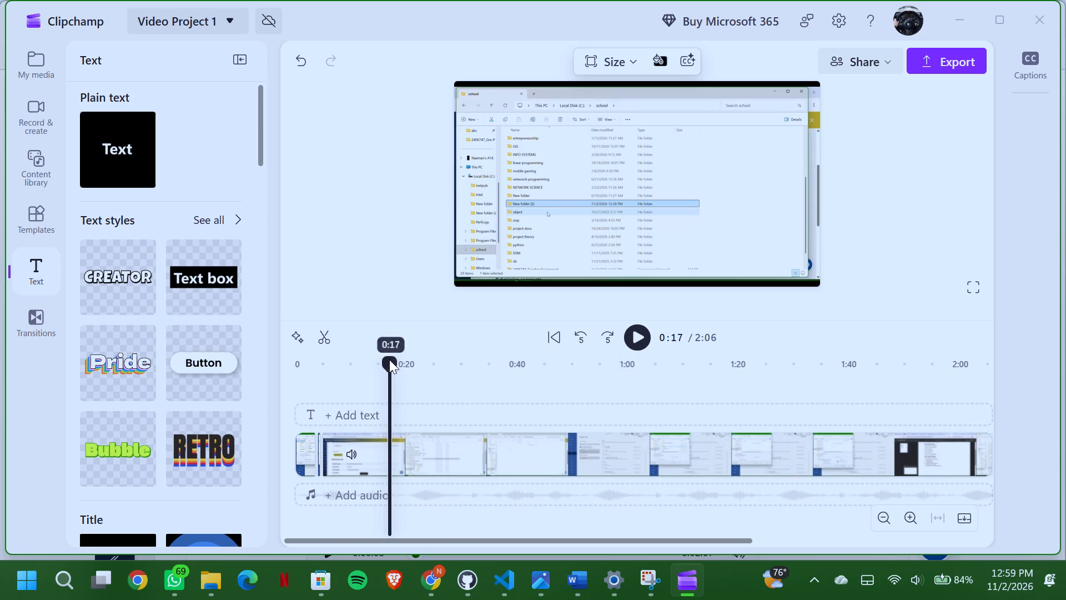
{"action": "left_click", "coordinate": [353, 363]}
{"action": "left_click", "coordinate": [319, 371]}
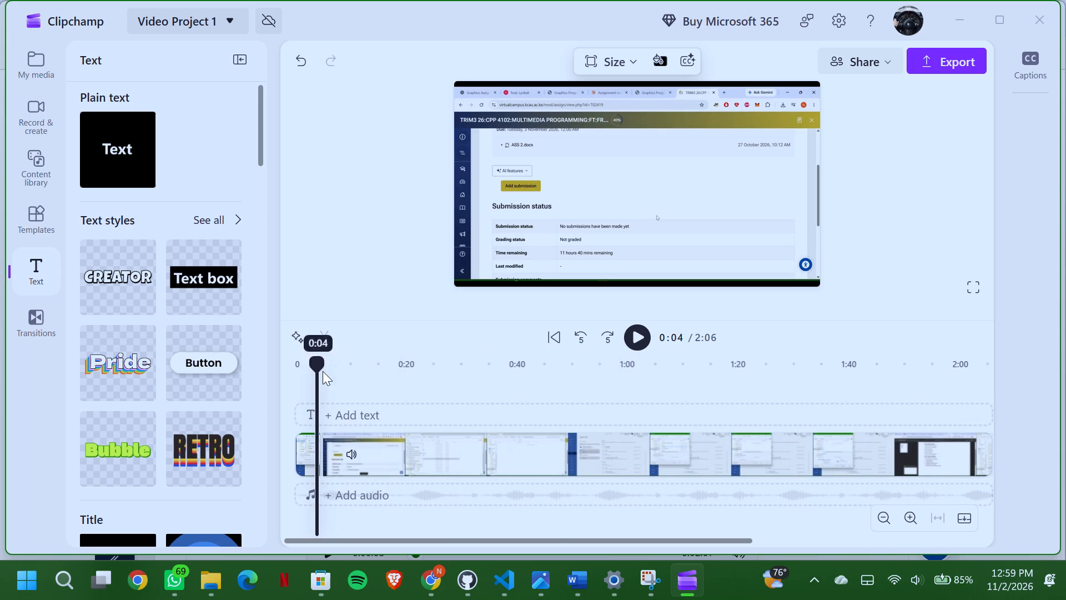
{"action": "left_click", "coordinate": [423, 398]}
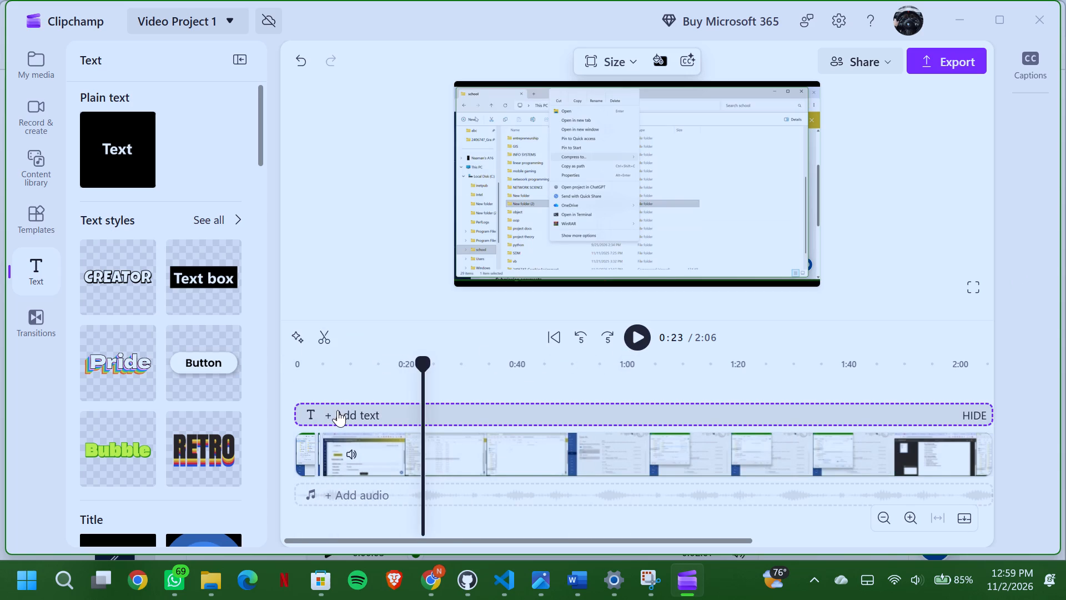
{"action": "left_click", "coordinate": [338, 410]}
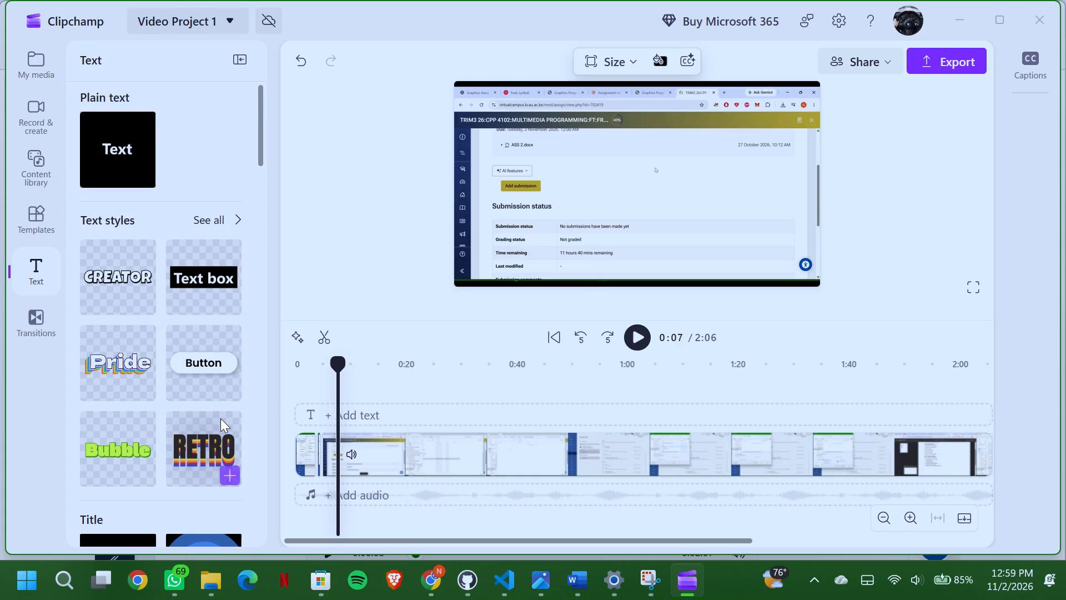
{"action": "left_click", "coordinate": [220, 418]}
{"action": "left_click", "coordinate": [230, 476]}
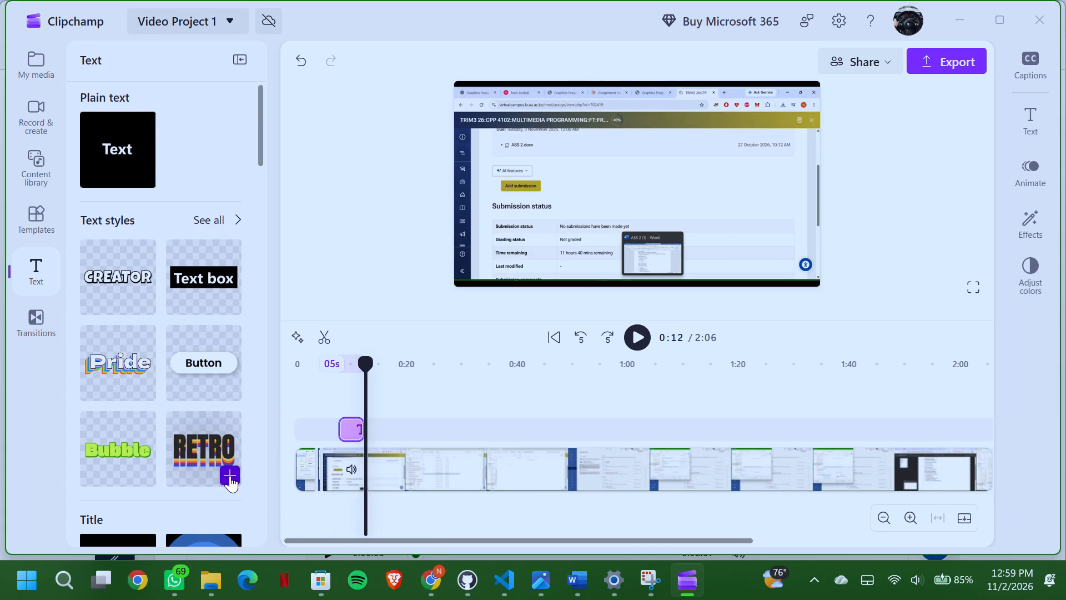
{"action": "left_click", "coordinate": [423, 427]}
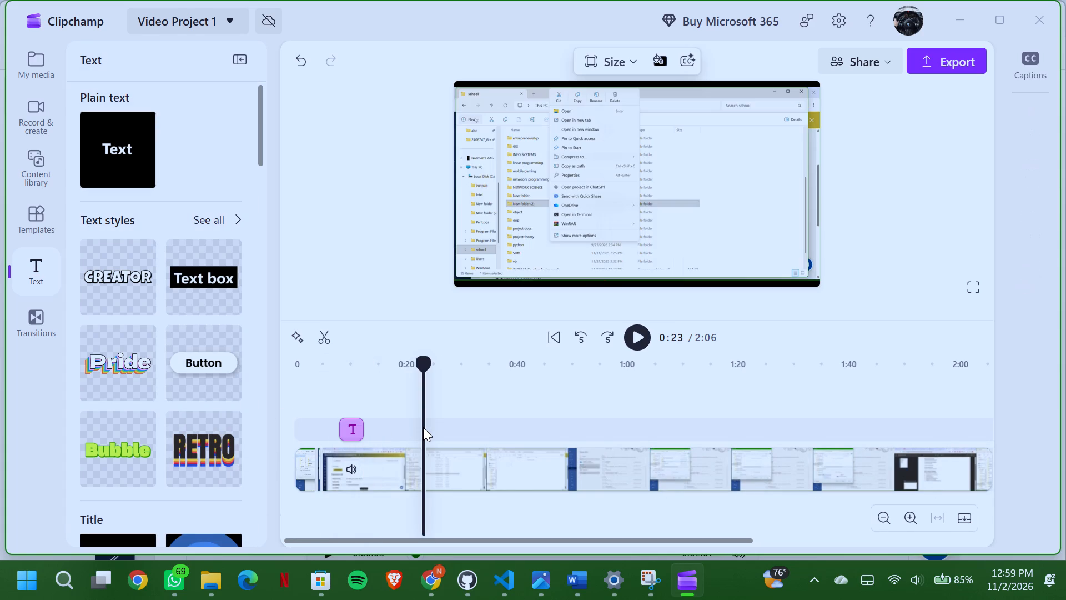
Undo all edits, including the Retro text, the splits and the added recording, until the timeline is empty.
{"action": "key", "text": "ctrl+z"}
{"action": "key", "text": "ctrl+z"}
{"action": "key", "text": "ctrl+z"}
{"action": "key", "text": "ctrl+z"}
{"action": "key", "text": "ctrl+z"}
{"action": "key", "text": "ctrl+z"}
{"action": "key", "text": "ctrl+z"}
{"action": "key", "text": "ctrl+z"}
{"action": "key", "text": "ctrl+z"}
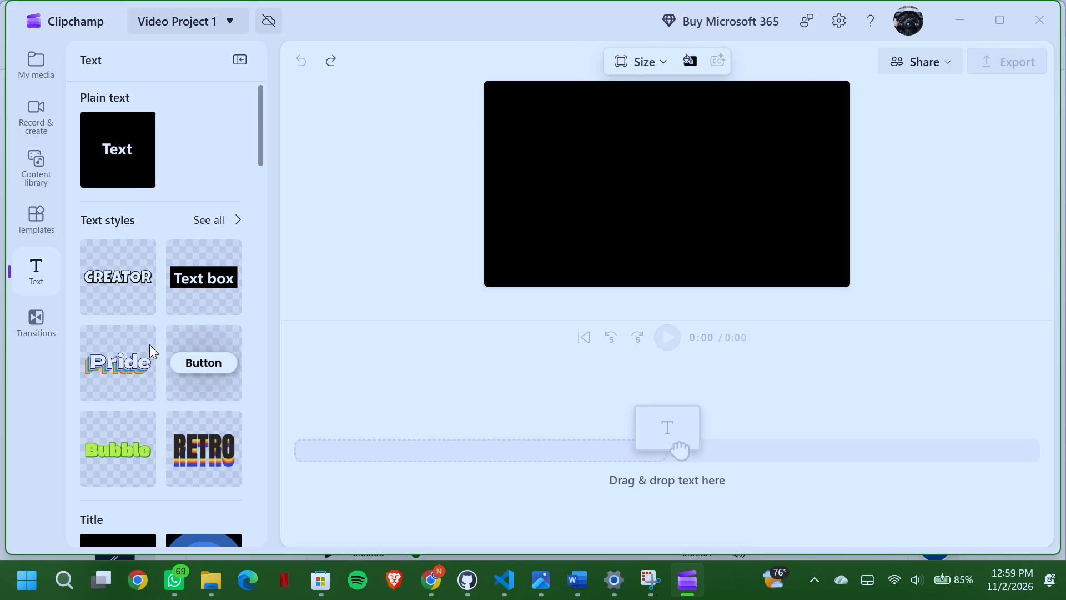
{"action": "left_click", "coordinate": [37, 86]}
{"action": "left_click_drag", "start_coordinate": [155, 168], "coordinate": [386, 150]}
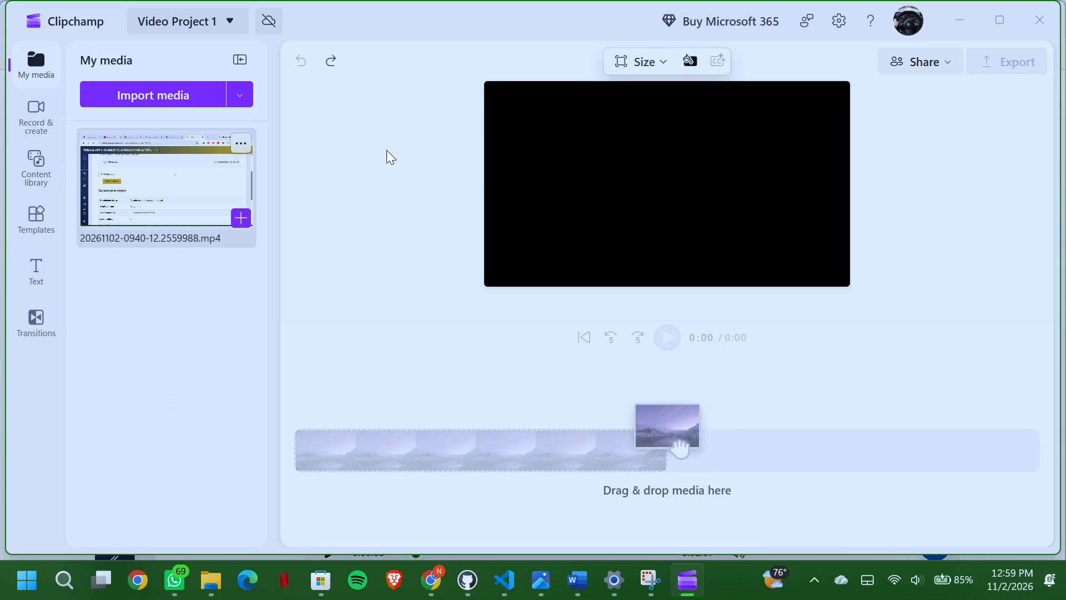
{"action": "left_click_drag", "start_coordinate": [386, 150], "coordinate": [610, 194]}
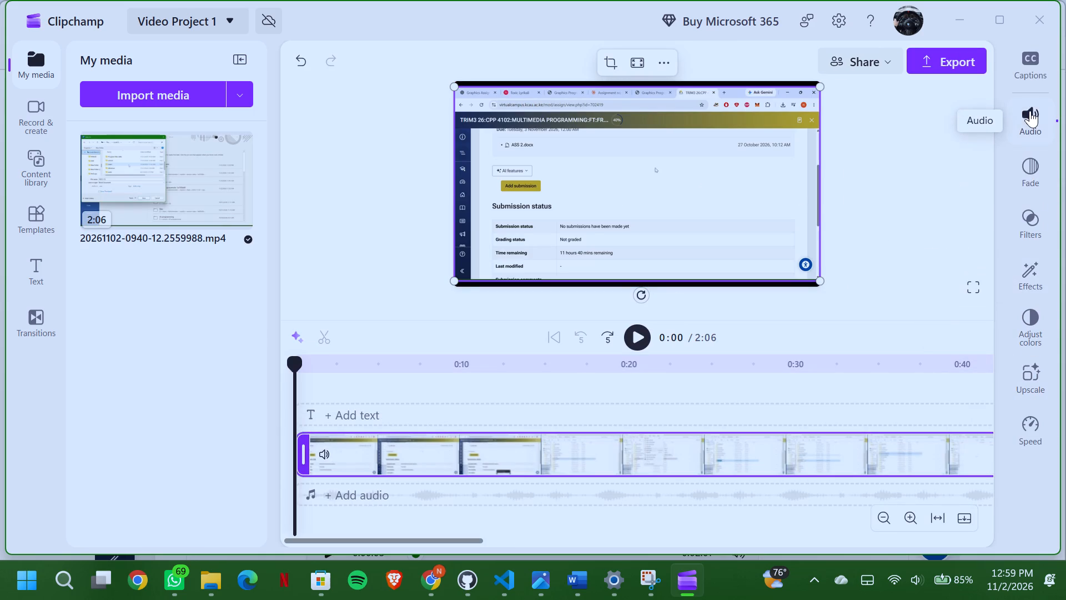
Look through the AI autocaption, Effects, Filters and Upscale options for the recording without applying any.
{"action": "left_click", "coordinate": [1028, 65]}
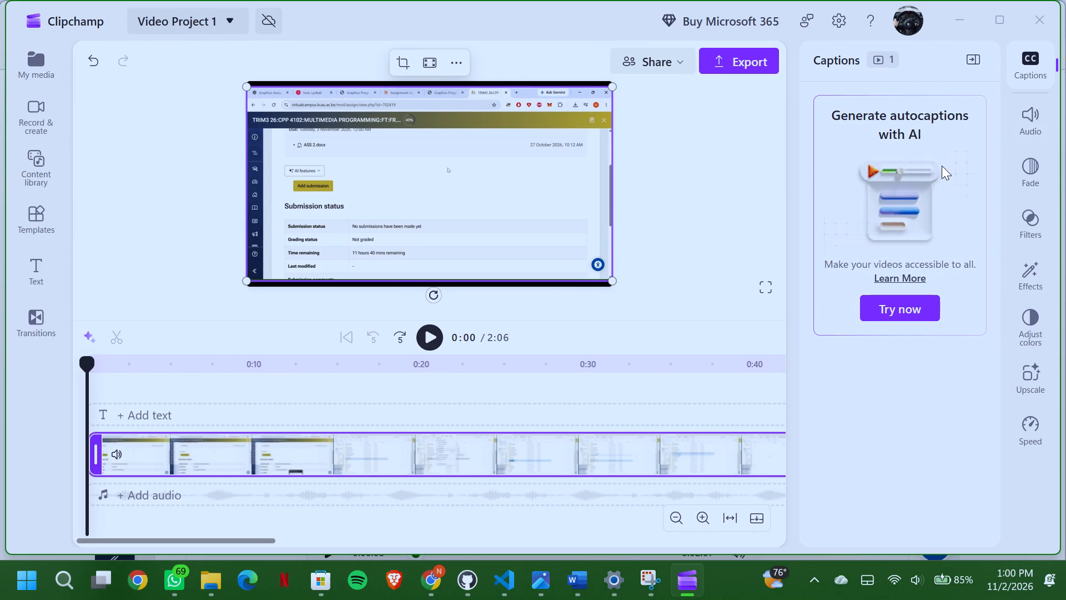
{"action": "left_click", "coordinate": [909, 301]}
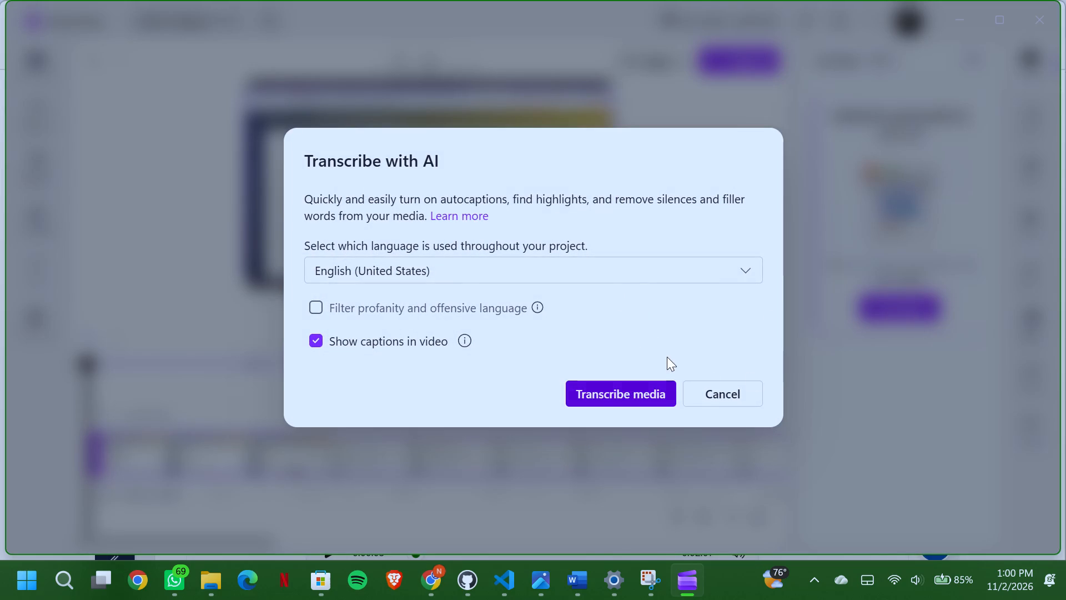
{"action": "left_click", "coordinate": [821, 308]}
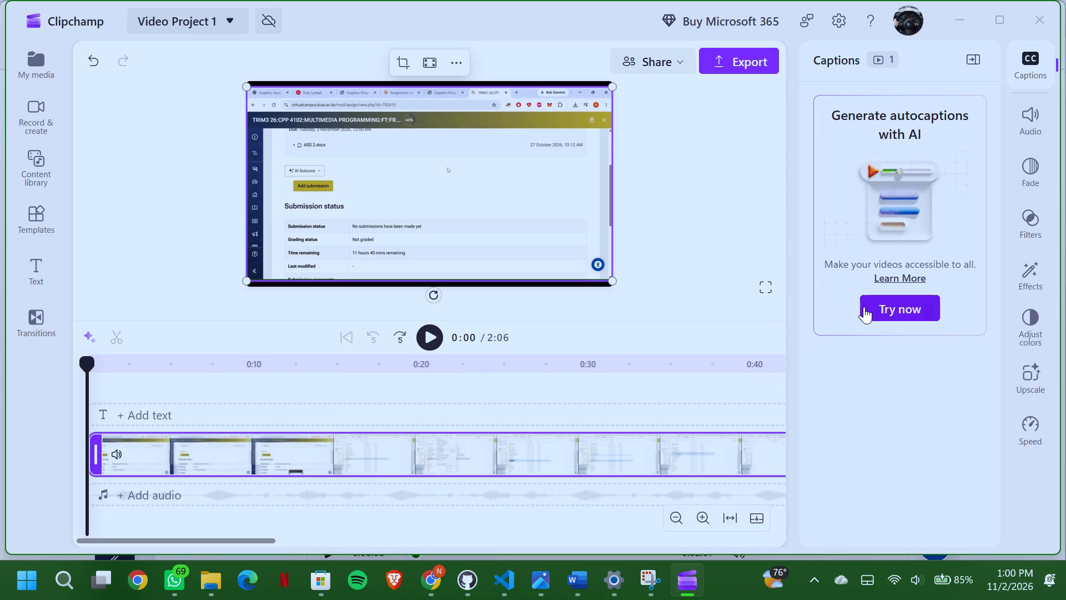
{"action": "left_click", "coordinate": [1042, 274]}
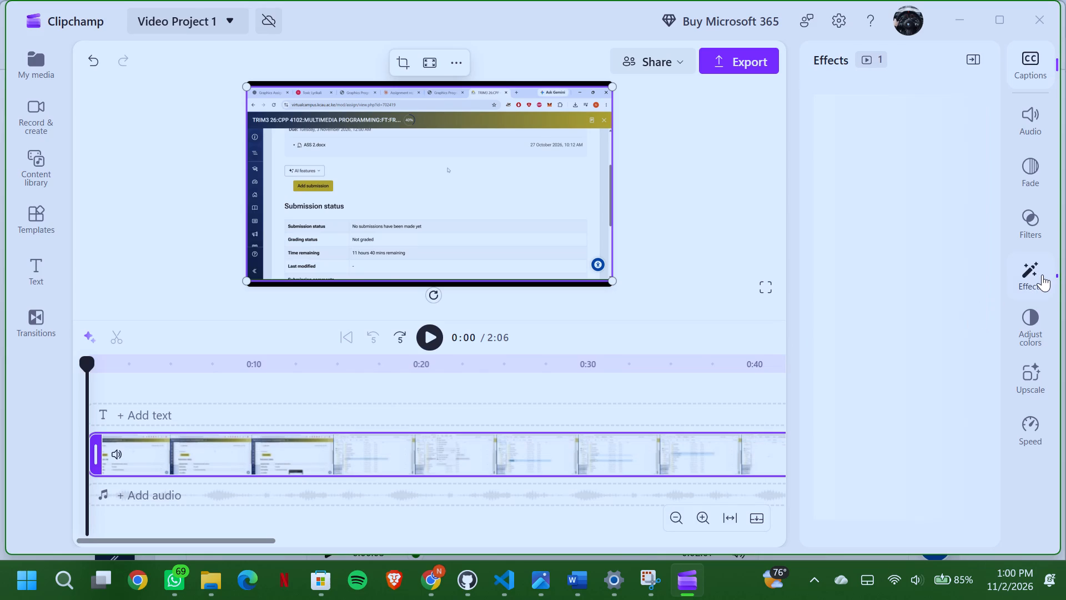
{"action": "left_click", "coordinate": [1026, 227]}
{"action": "left_click", "coordinate": [1026, 227]}
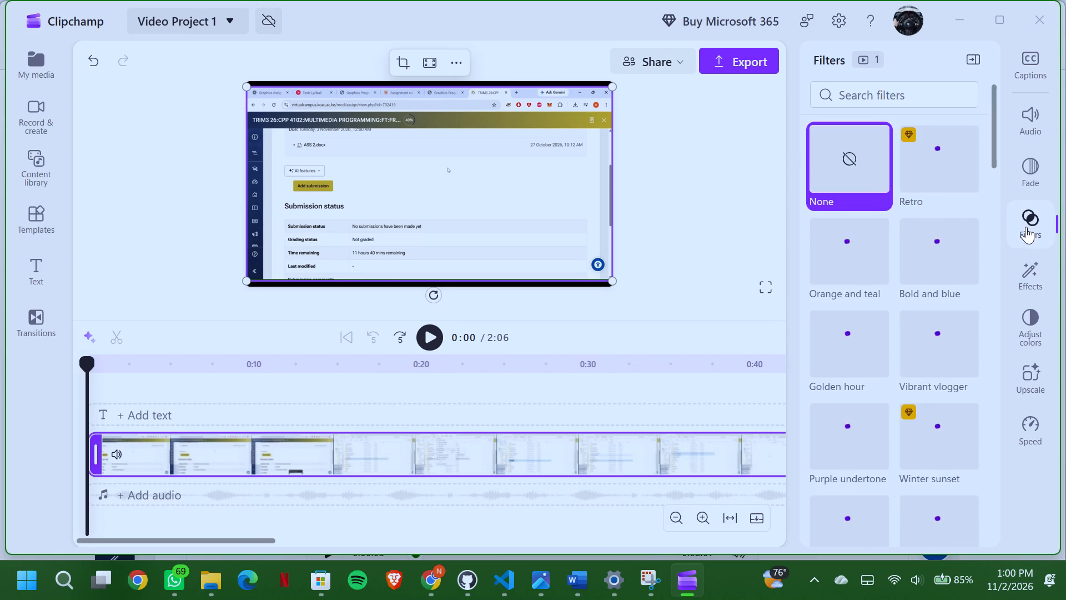
{"action": "left_click", "coordinate": [1035, 362]}
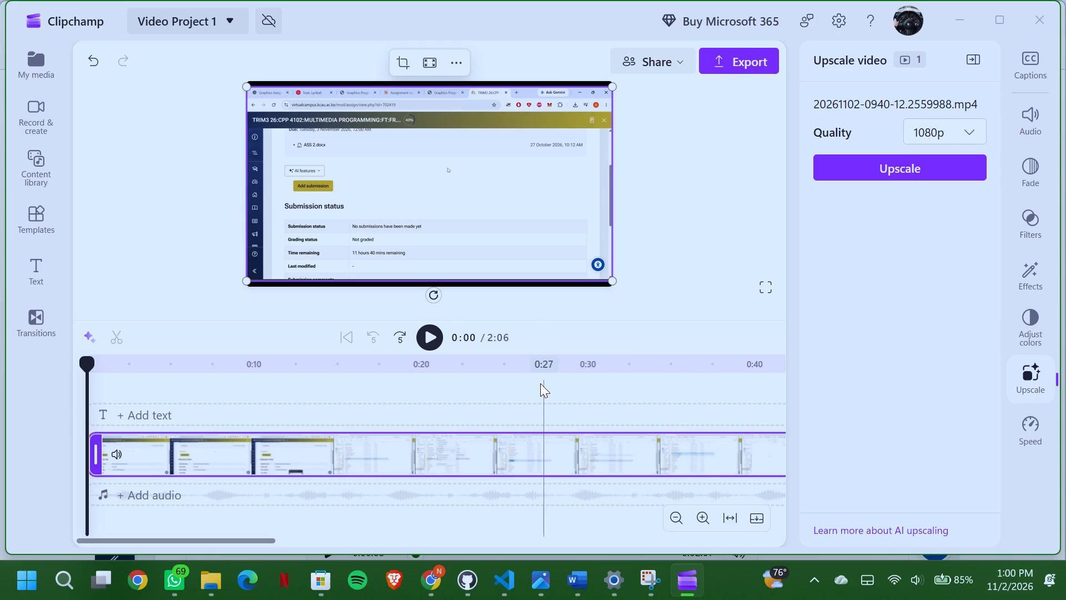
{"action": "left_click", "coordinate": [459, 72]}
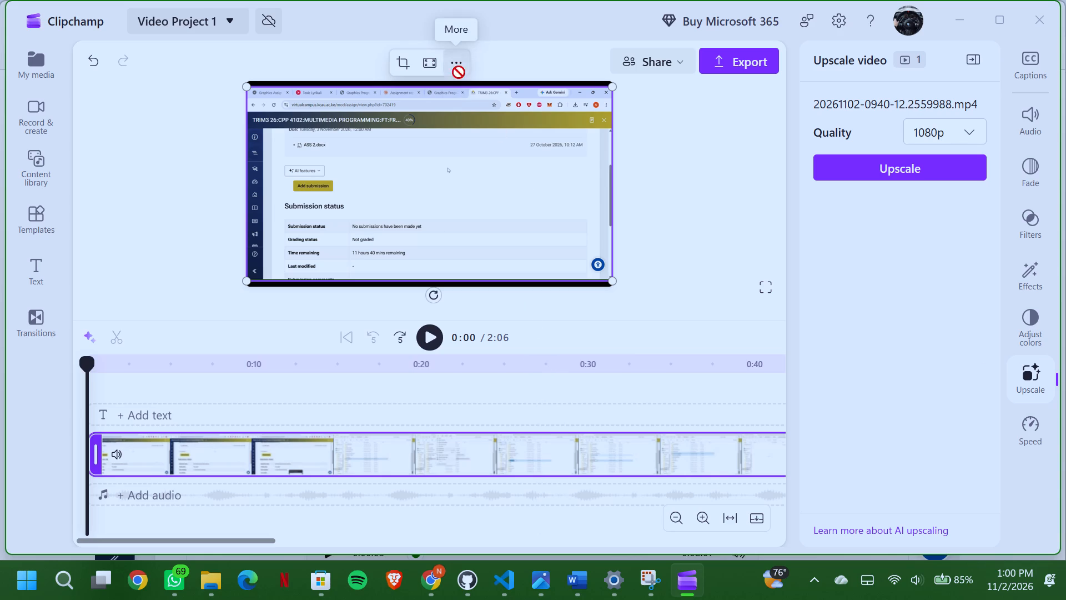
{"action": "left_click", "coordinate": [686, 193]}
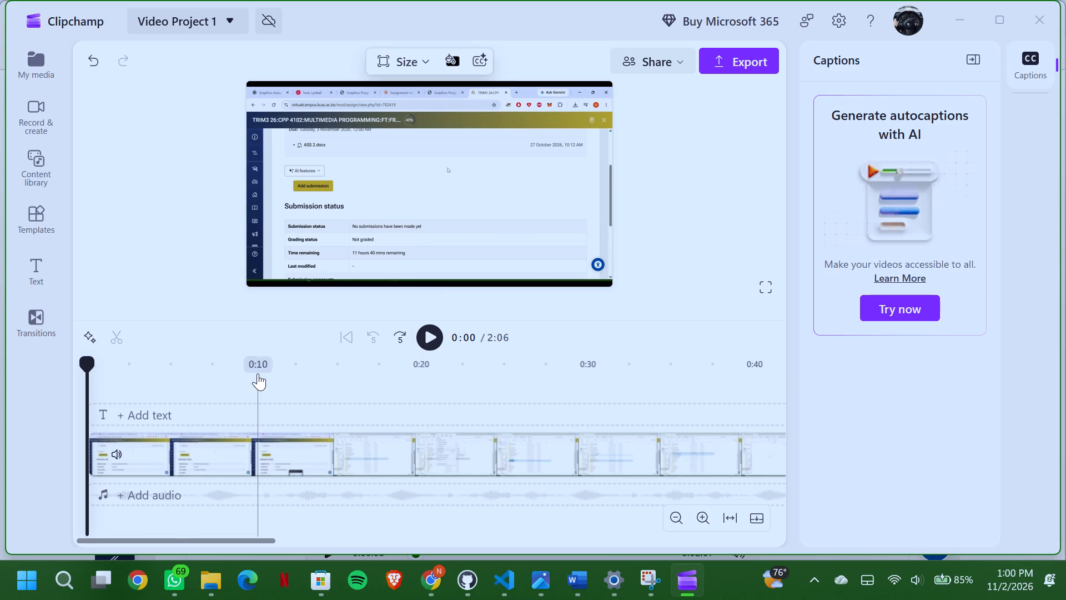
Split the recording at 0:02 and save the project.
{"action": "left_click", "coordinate": [125, 397]}
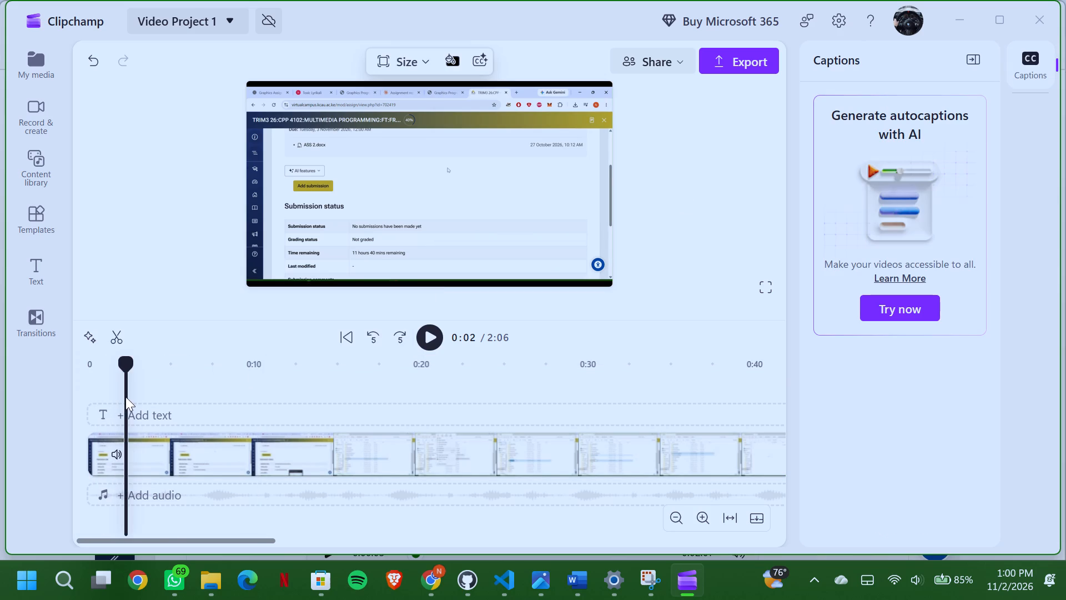
{"action": "left_click", "coordinate": [117, 336]}
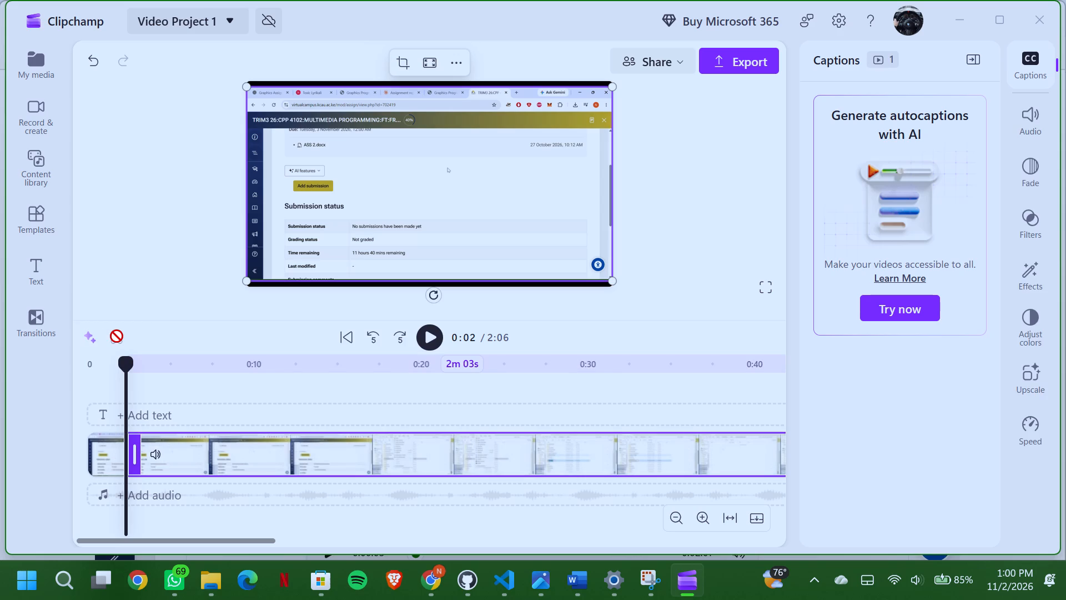
{"action": "key", "text": "ctrl+s"}
Play back the recording between about 0:02 and 0:08 to find the next cut point.
{"action": "left_click", "coordinate": [707, 521]}
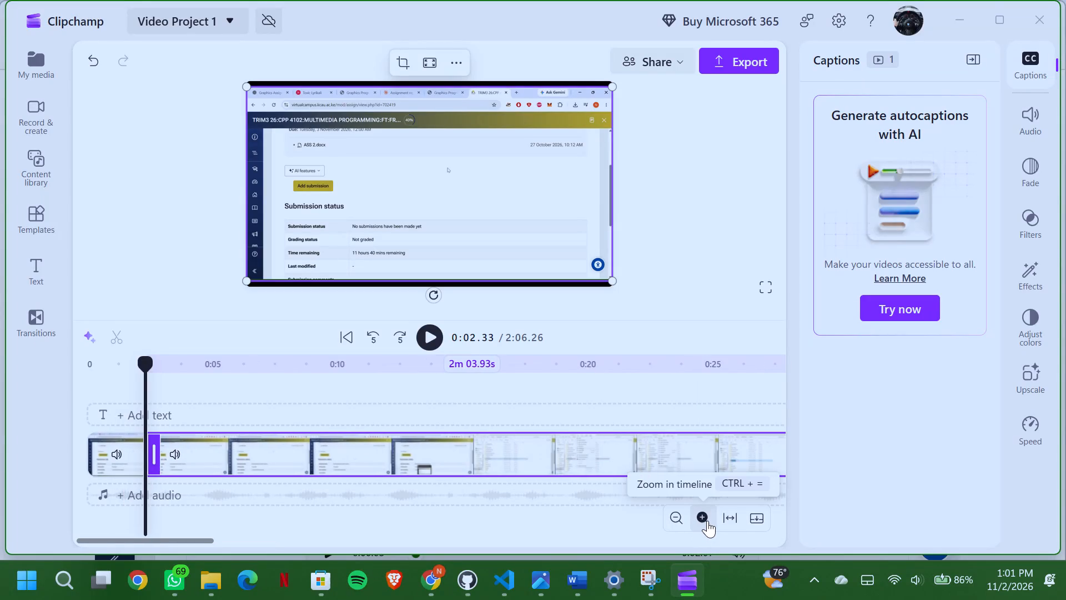
{"action": "left_click", "coordinate": [707, 521]}
{"action": "left_click", "coordinate": [707, 521]}
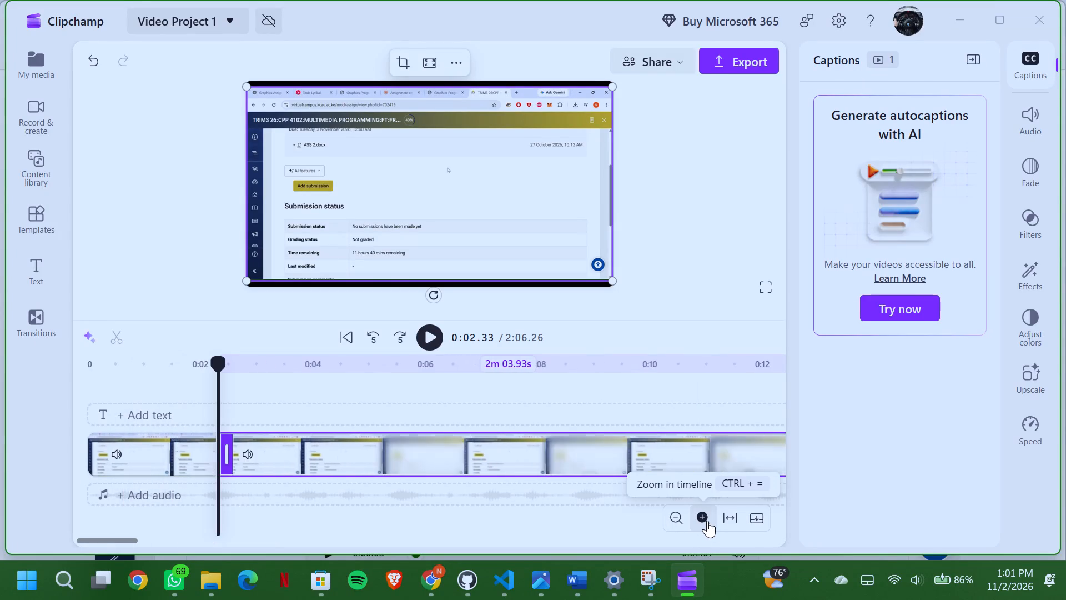
{"action": "left_click", "coordinate": [707, 521]}
{"action": "left_click", "coordinate": [707, 521]}
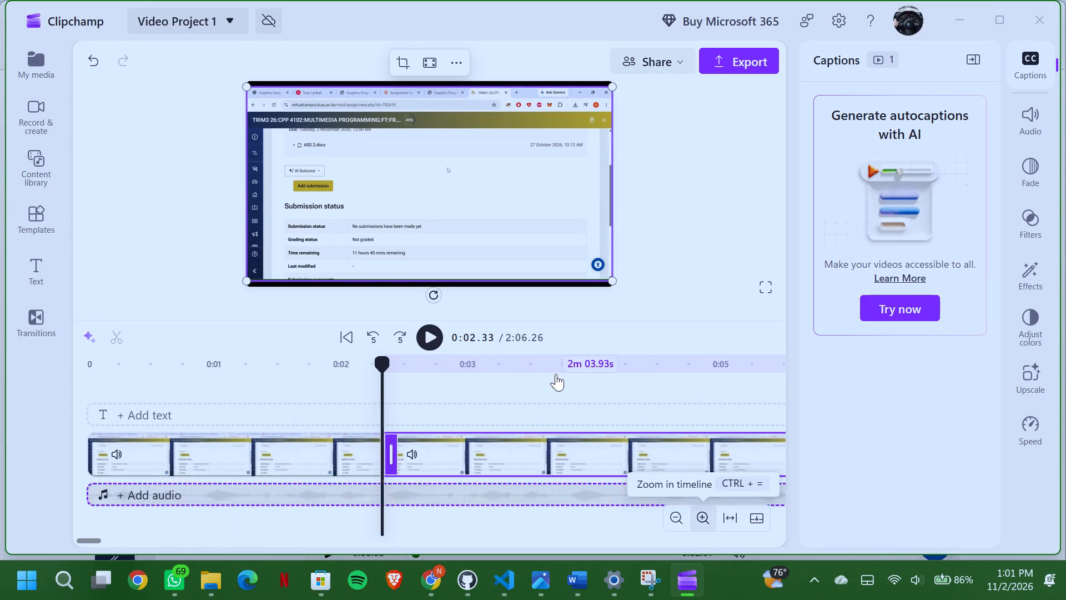
{"action": "left_click", "coordinate": [433, 326]}
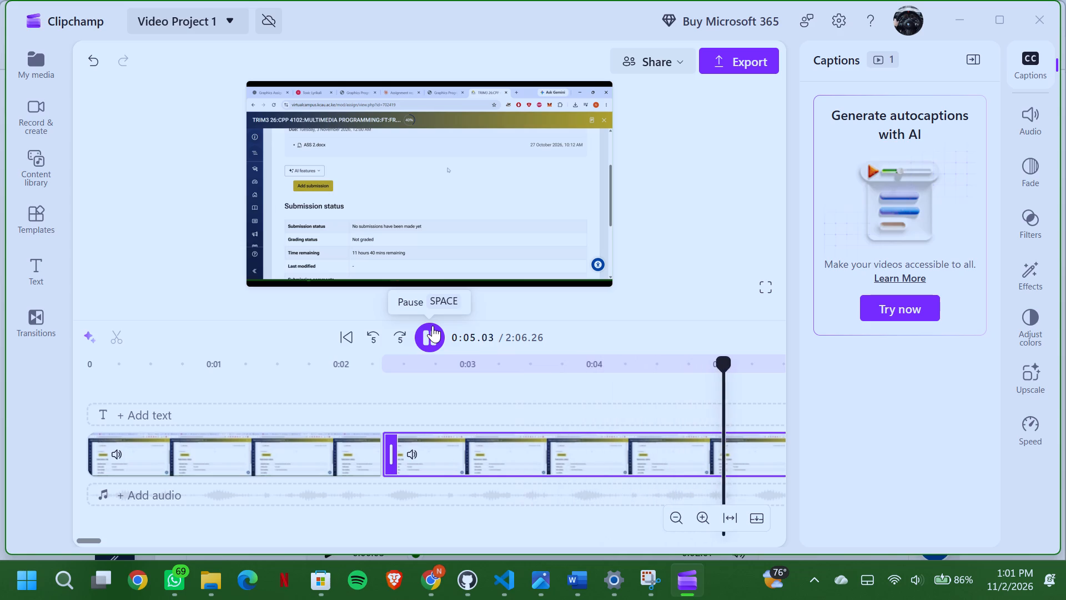
{"action": "left_click", "coordinate": [433, 326]}
{"action": "left_click", "coordinate": [433, 326]}
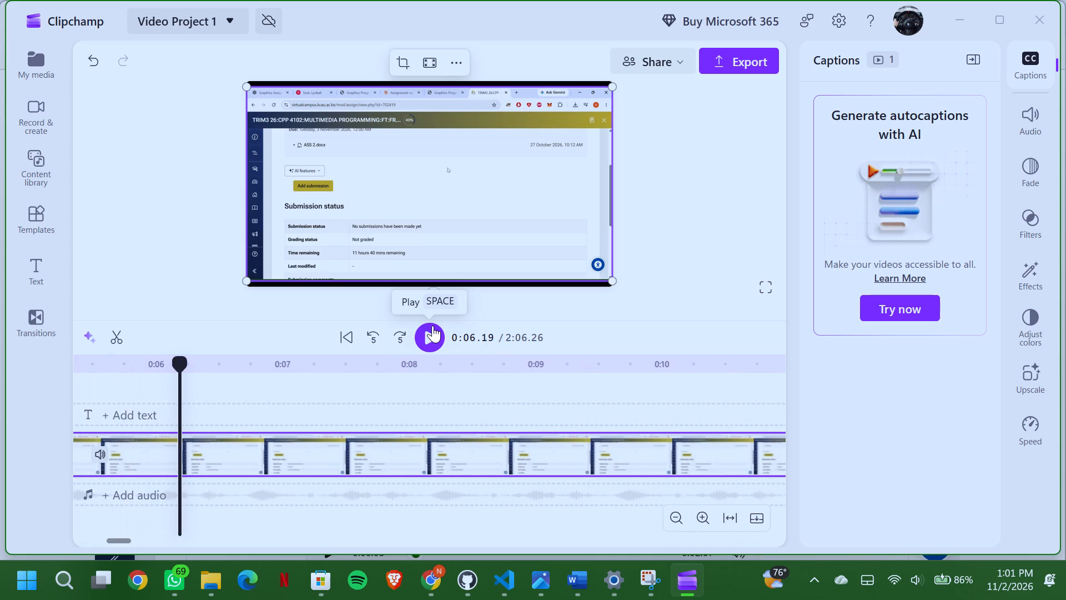
{"action": "left_click", "coordinate": [433, 326]}
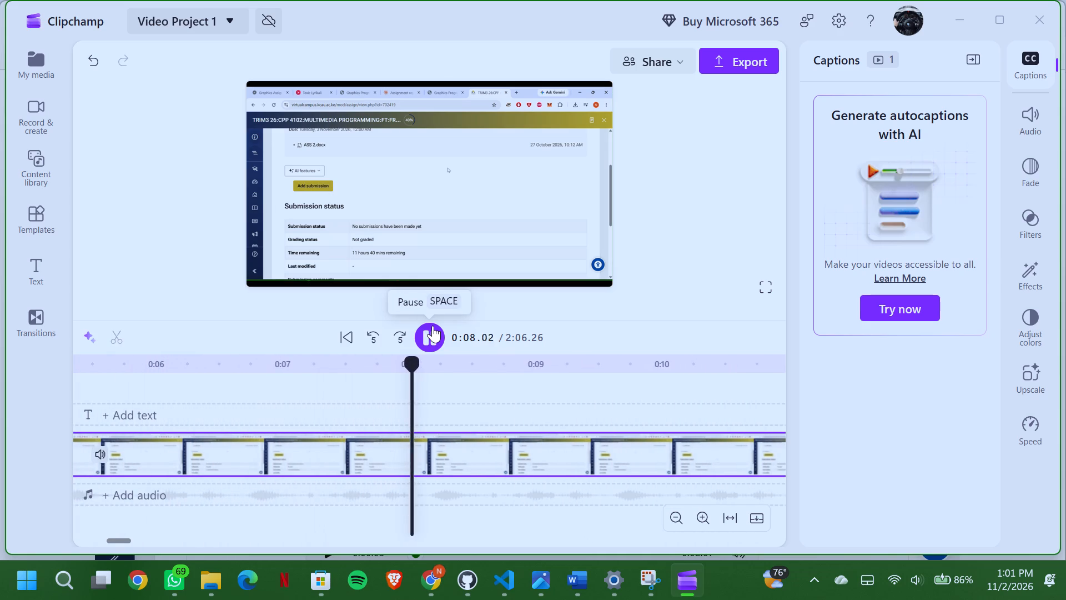
{"action": "left_click", "coordinate": [371, 329]}
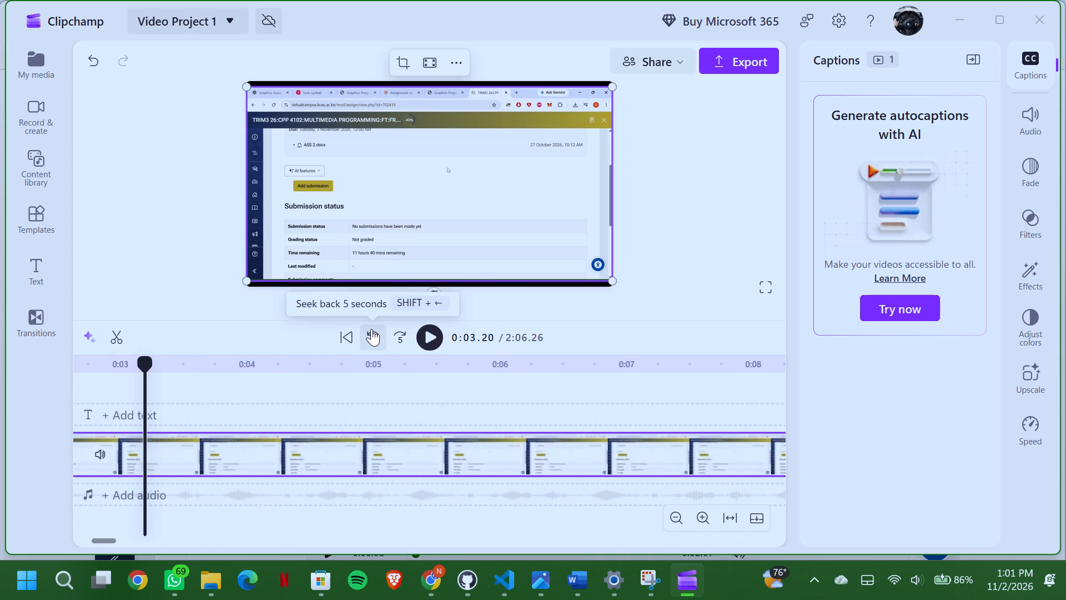
{"action": "left_click", "coordinate": [418, 343]}
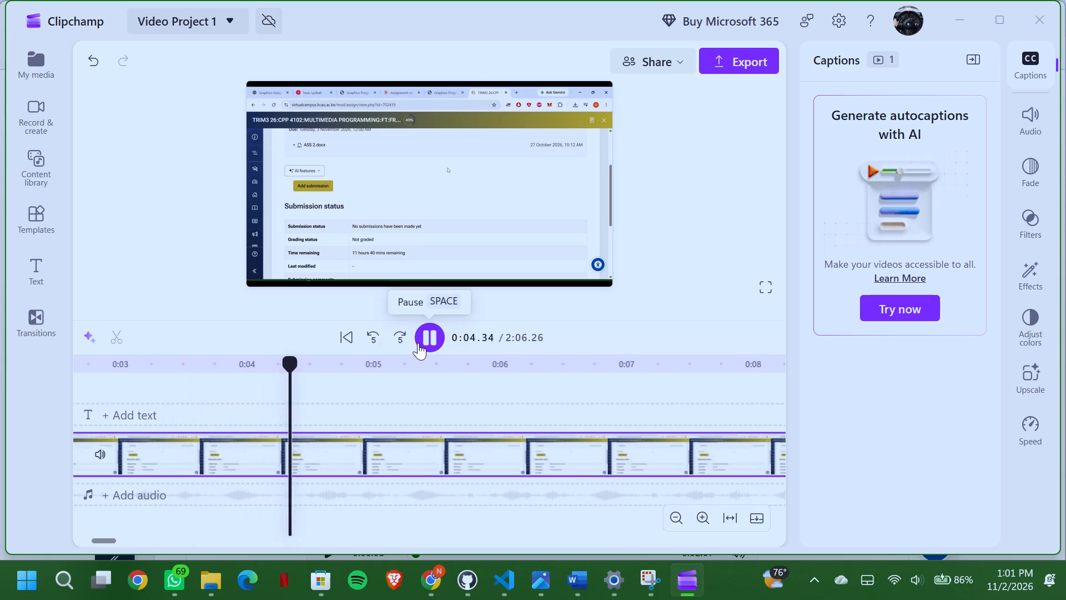
{"action": "left_click", "coordinate": [418, 343]}
{"action": "left_click_drag", "start_coordinate": [390, 365], "coordinate": [321, 373]}
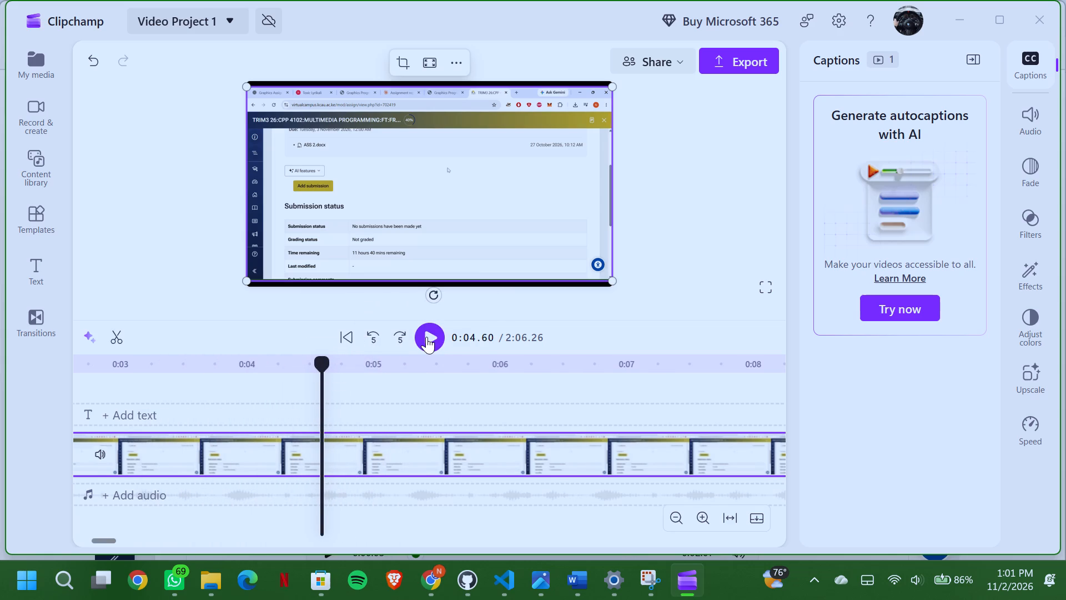
{"action": "left_click", "coordinate": [426, 337]}
{"action": "left_click", "coordinate": [426, 337]}
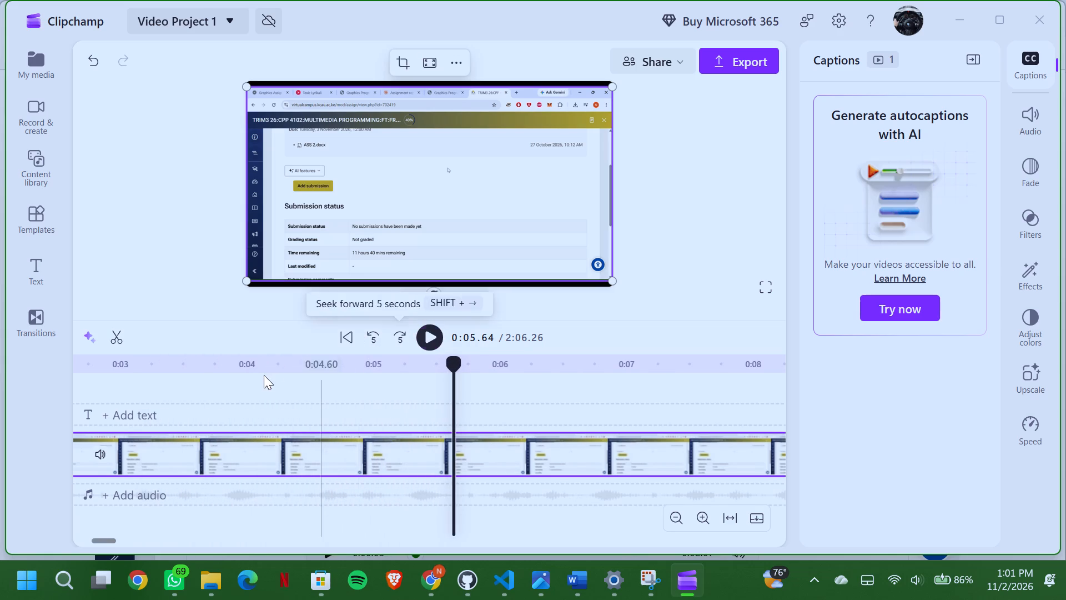
{"action": "left_click", "coordinate": [255, 376]}
{"action": "left_click", "coordinate": [120, 385]}
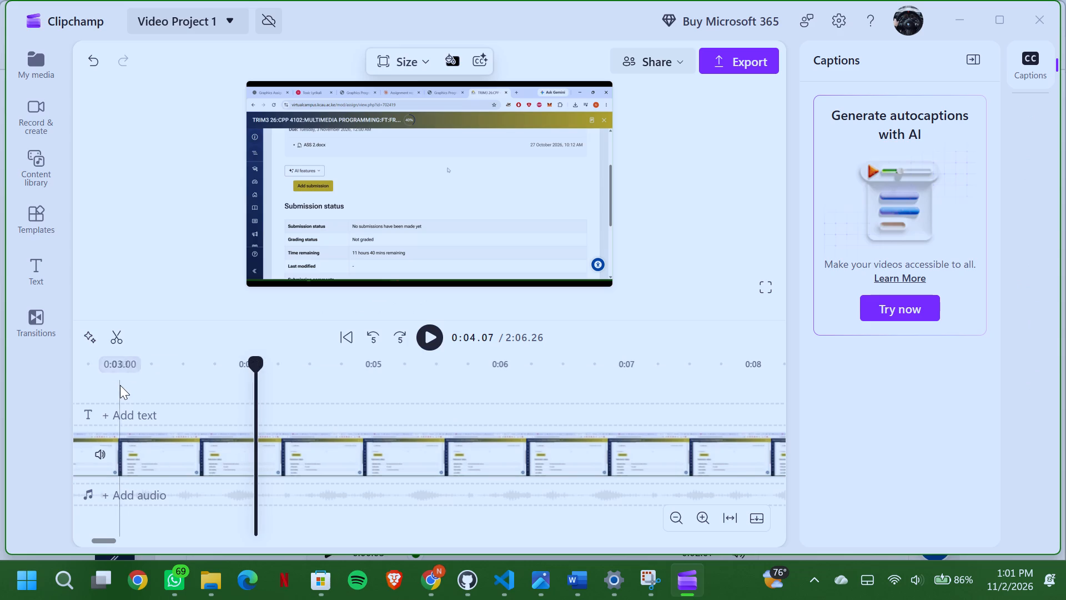
{"action": "left_click", "coordinate": [426, 333]}
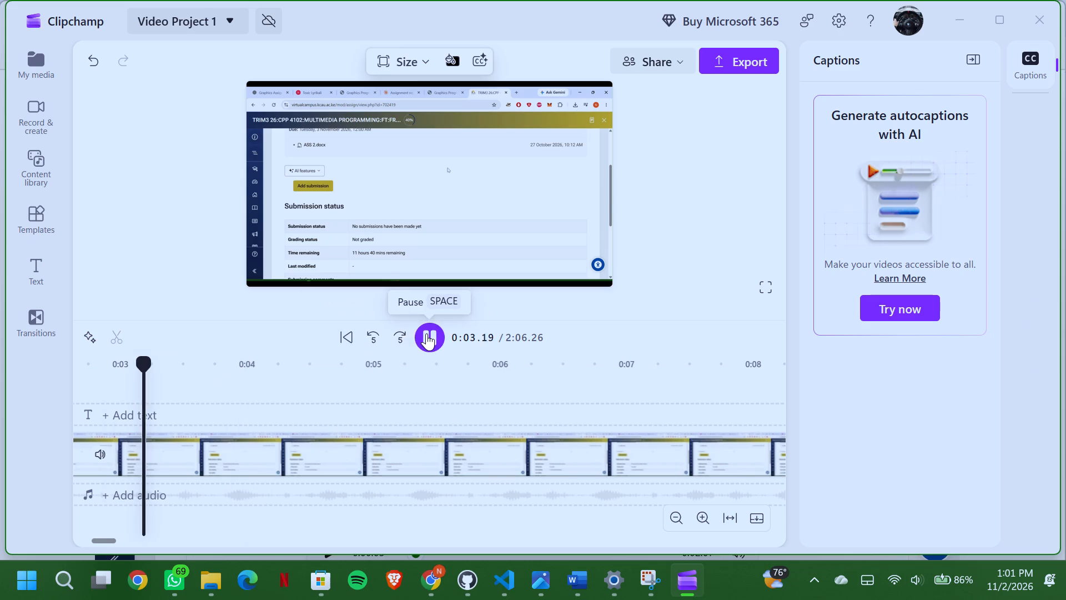
{"action": "left_click", "coordinate": [426, 333]}
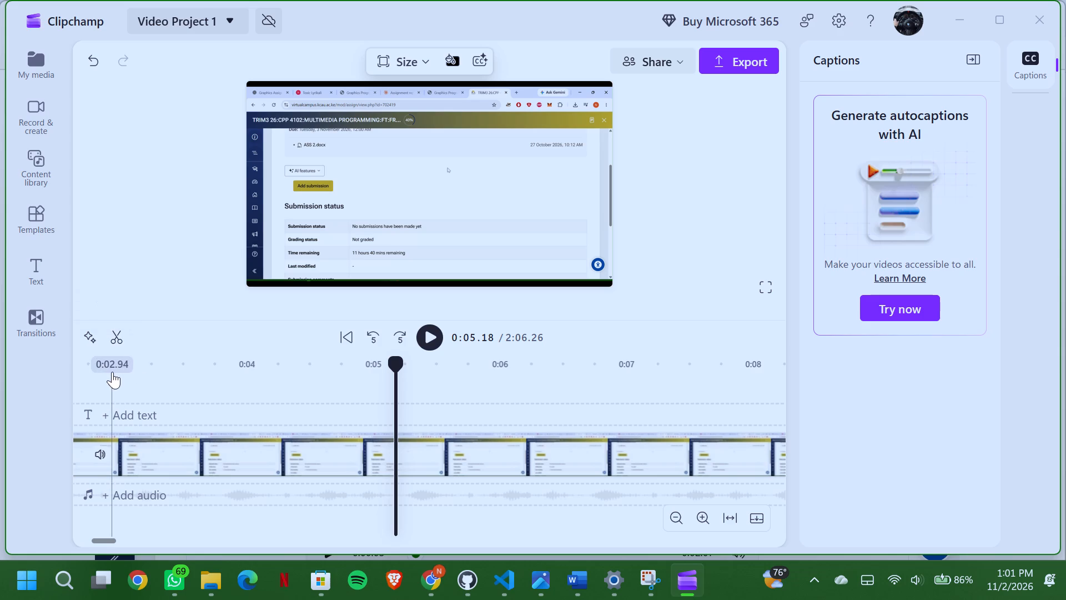
Split the recording again at 0:03.04.
{"action": "left_click", "coordinate": [125, 362]}
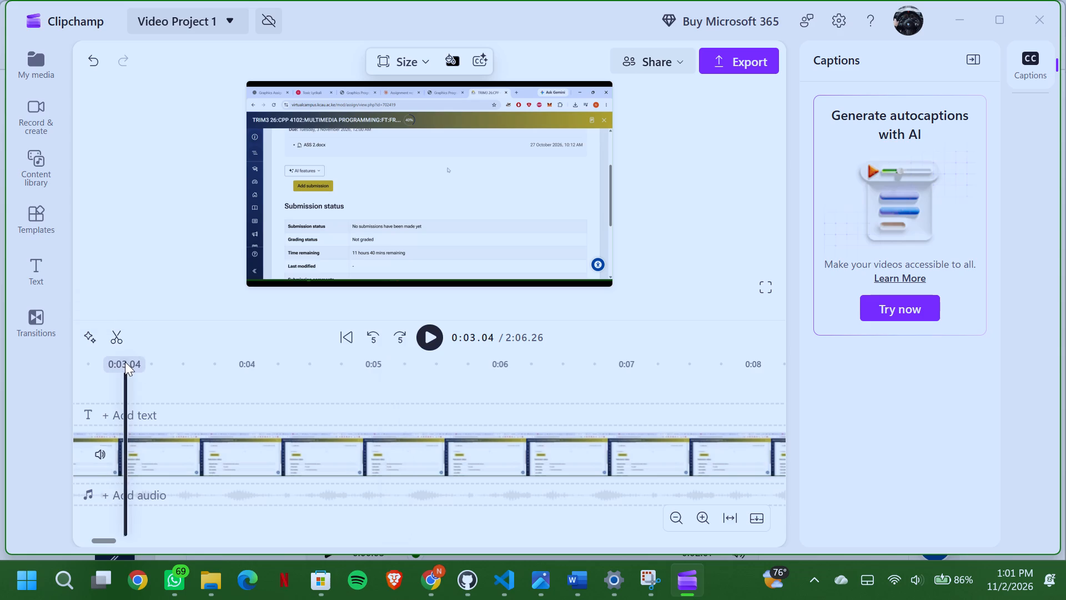
{"action": "left_click", "coordinate": [113, 344]}
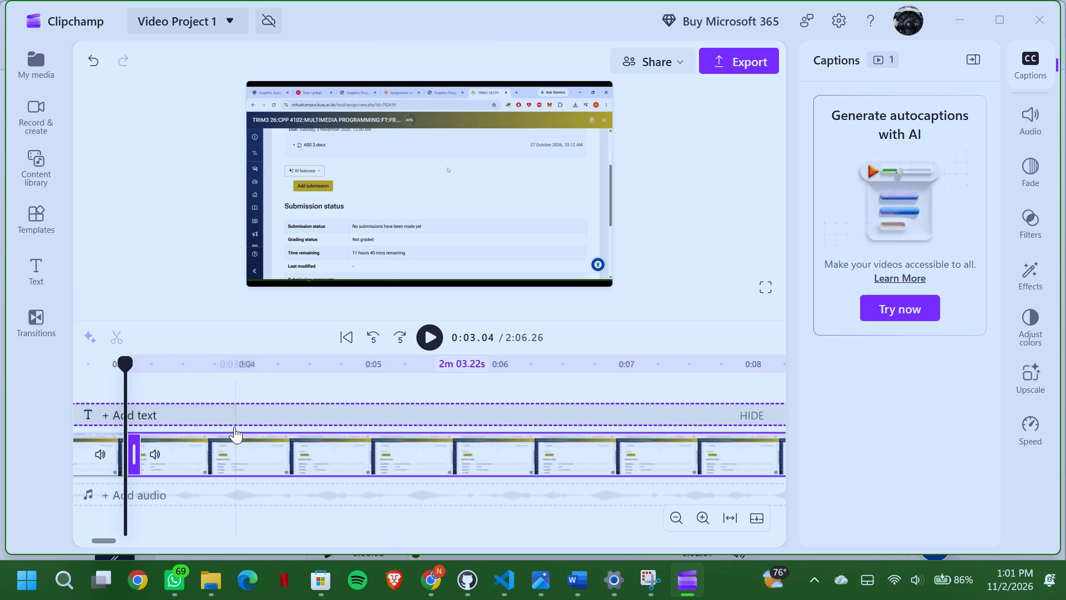
Add a plain text clip to the timeline starting at 0:03.27.
{"action": "left_click", "coordinate": [212, 410]}
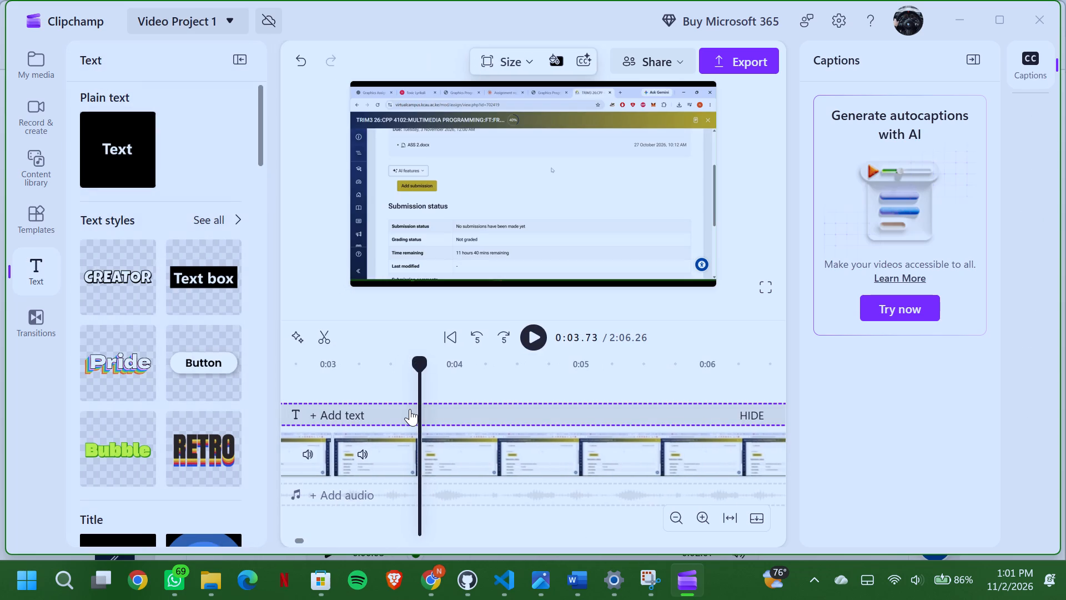
{"action": "left_click", "coordinate": [362, 415]}
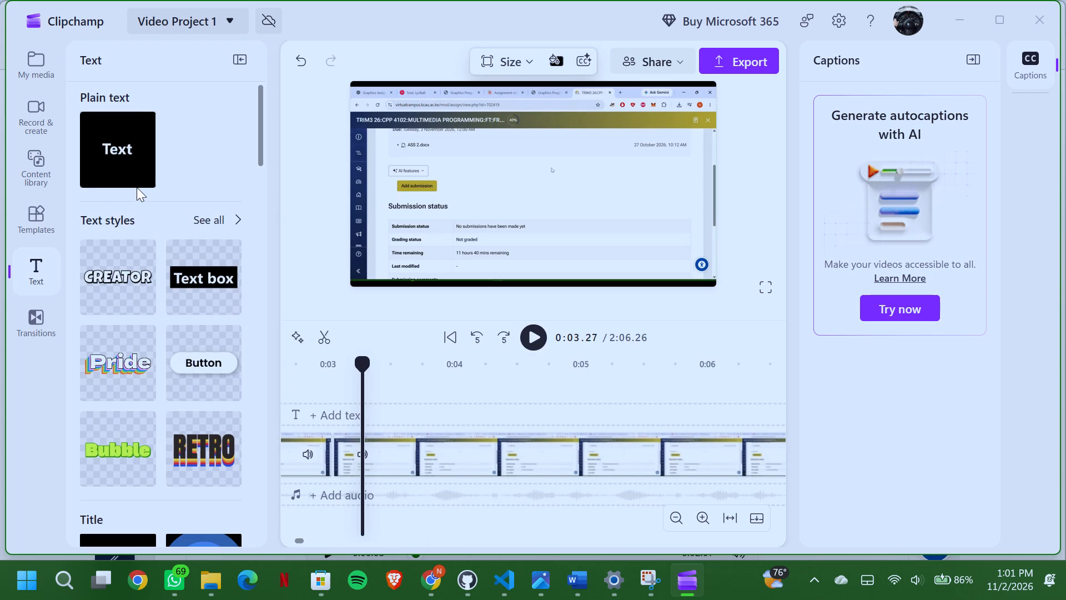
{"action": "left_click", "coordinate": [155, 180]}
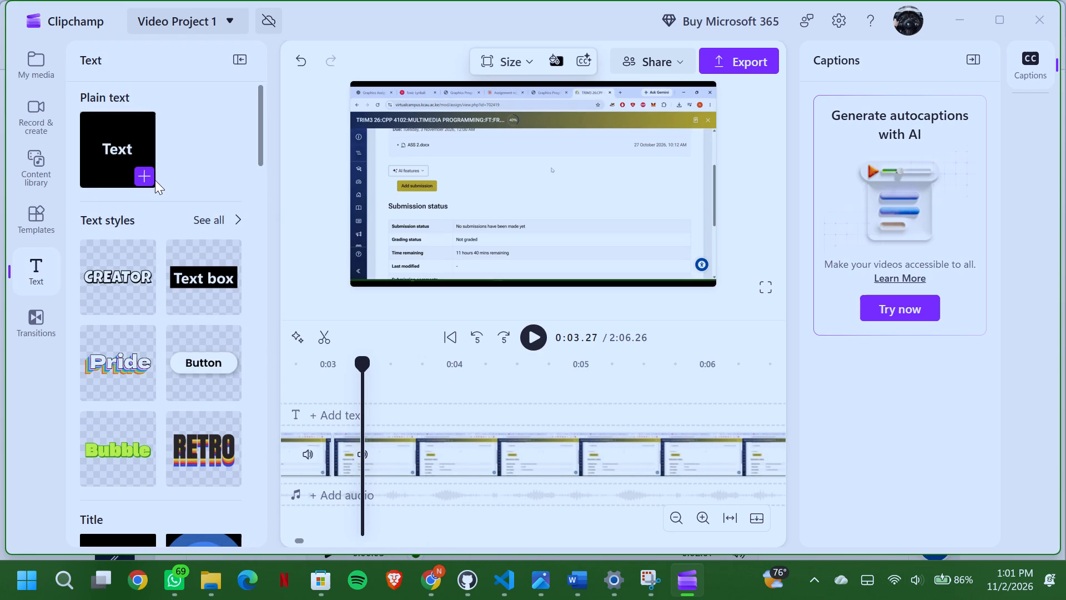
{"action": "left_click", "coordinate": [142, 179]}
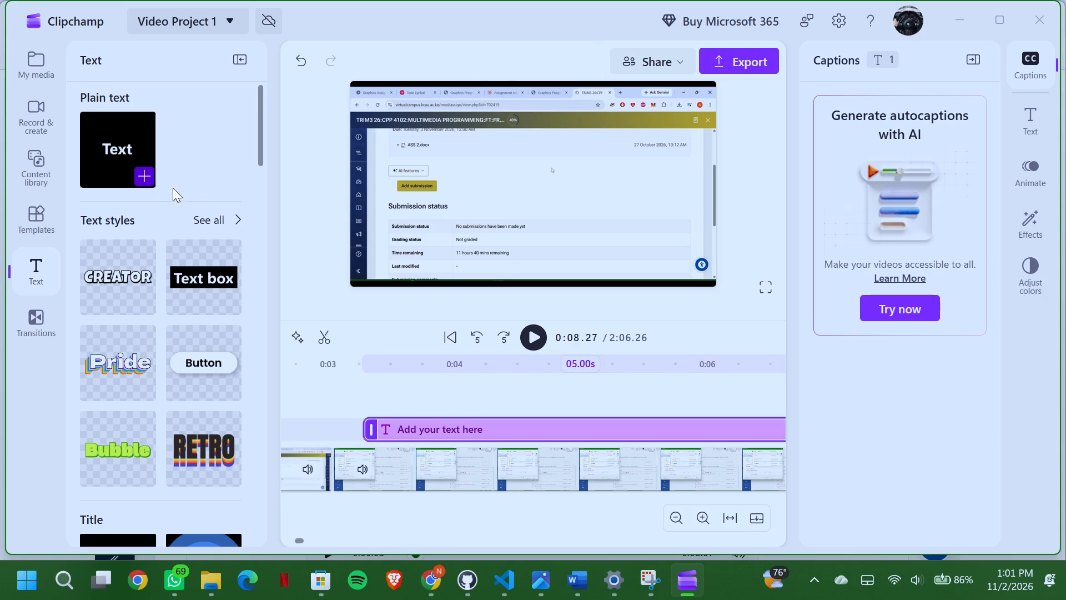
Try to open the new "Add your text here" clip on the timeline for editing.
{"action": "left_click", "coordinate": [433, 427]}
{"action": "left_click", "coordinate": [466, 427]}
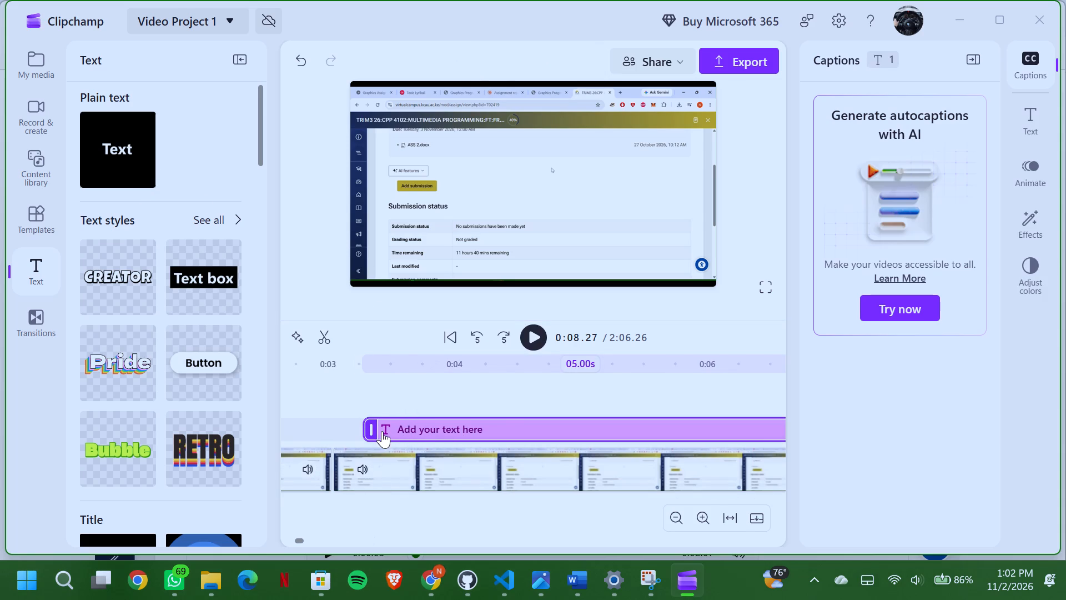
{"action": "left_click", "coordinate": [396, 432]}
{"action": "left_click", "coordinate": [462, 424]}
{"action": "right_click", "coordinate": [487, 423]}
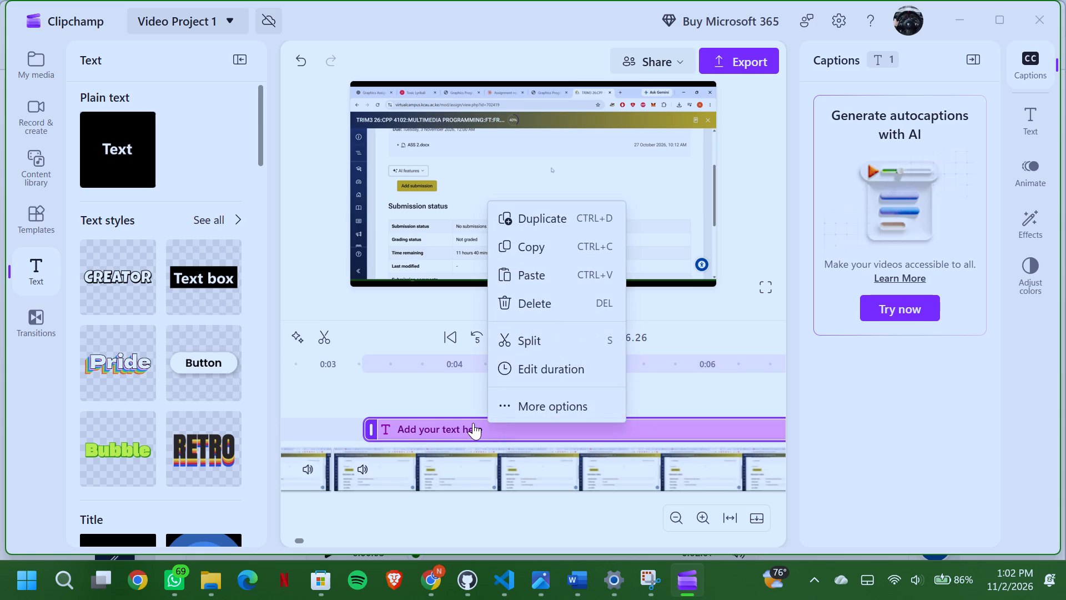
{"action": "left_click", "coordinate": [473, 423]}
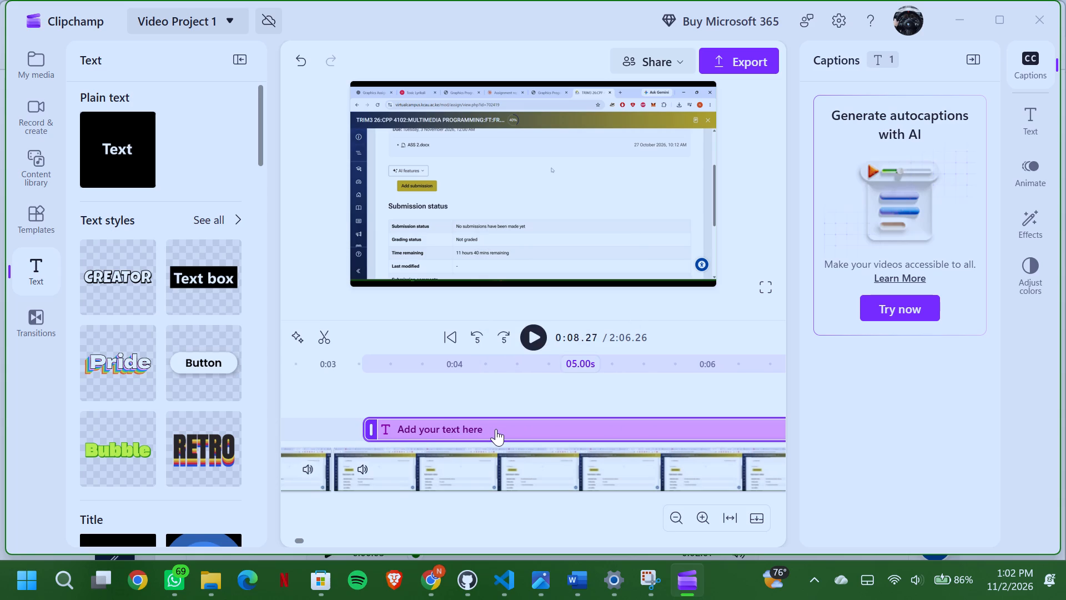
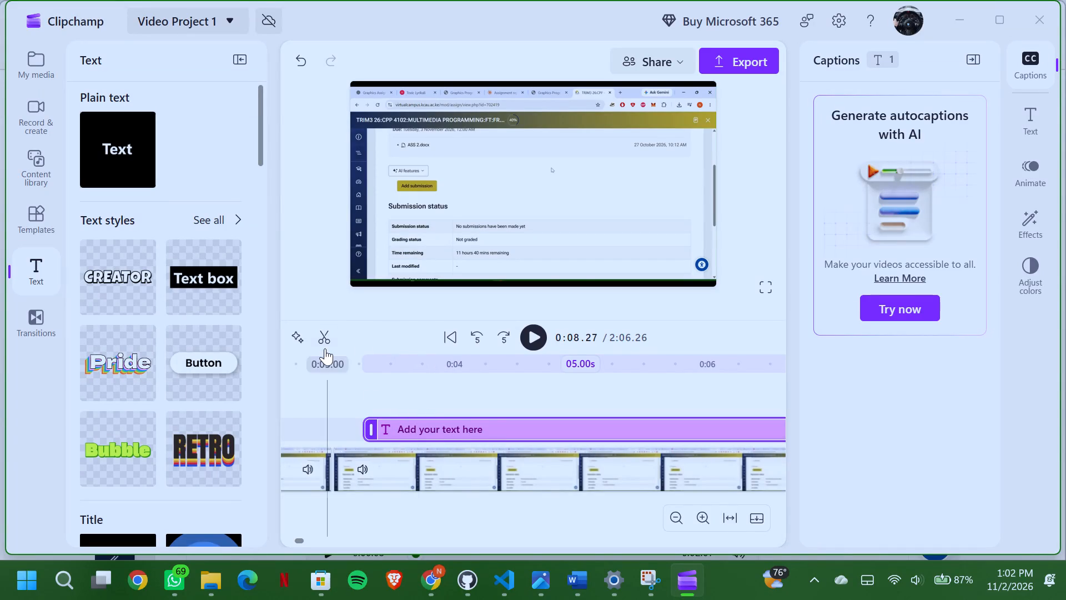
Delete the "Add your text here" clip from the timeline.
{"action": "left_click", "coordinate": [491, 434]}
{"action": "right_click", "coordinate": [504, 422]}
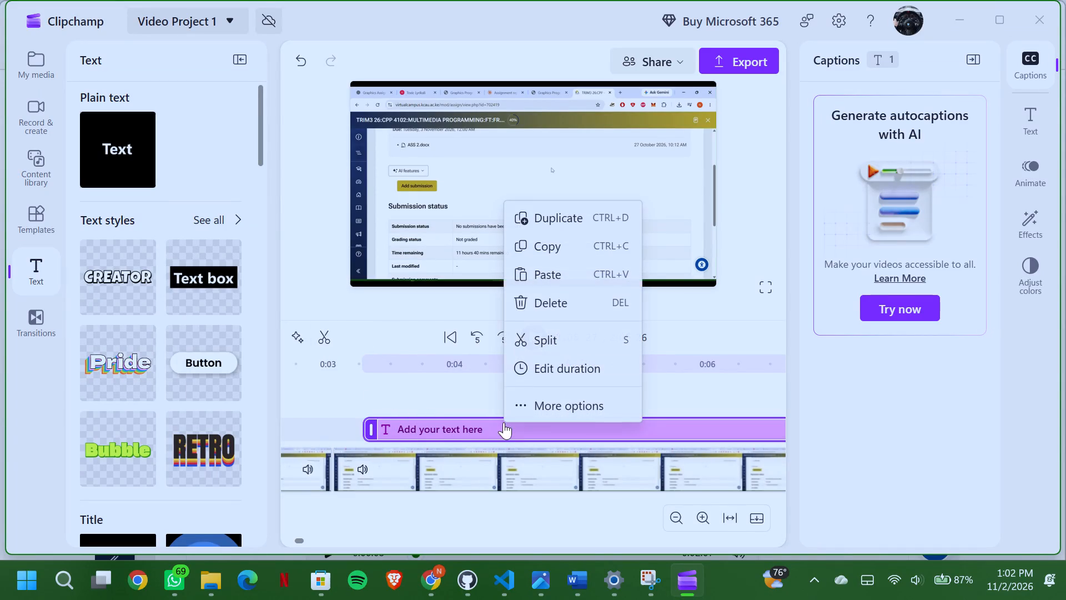
{"action": "left_click", "coordinate": [585, 291]}
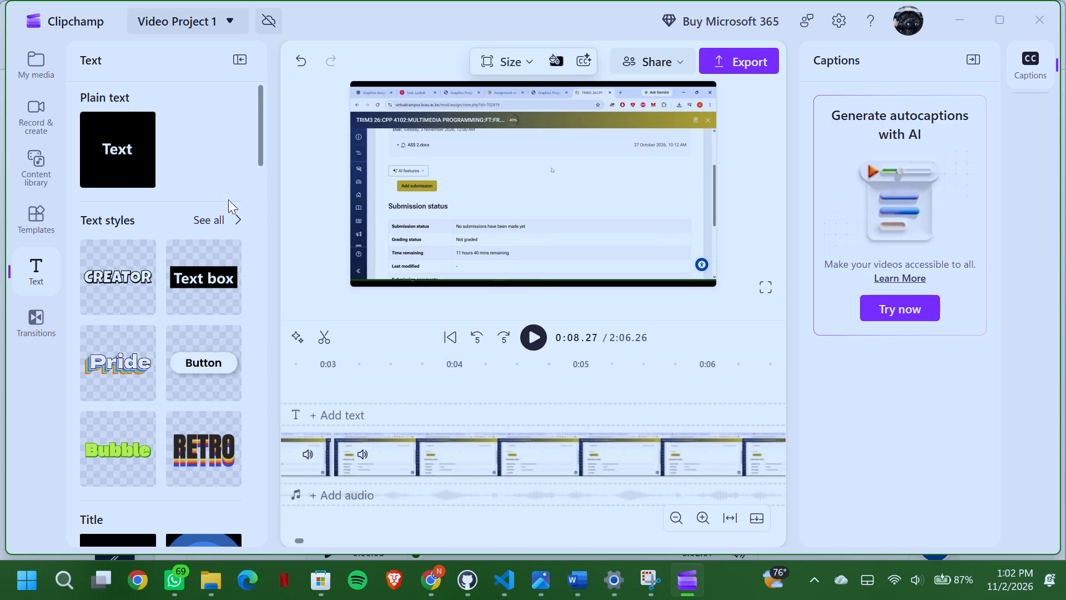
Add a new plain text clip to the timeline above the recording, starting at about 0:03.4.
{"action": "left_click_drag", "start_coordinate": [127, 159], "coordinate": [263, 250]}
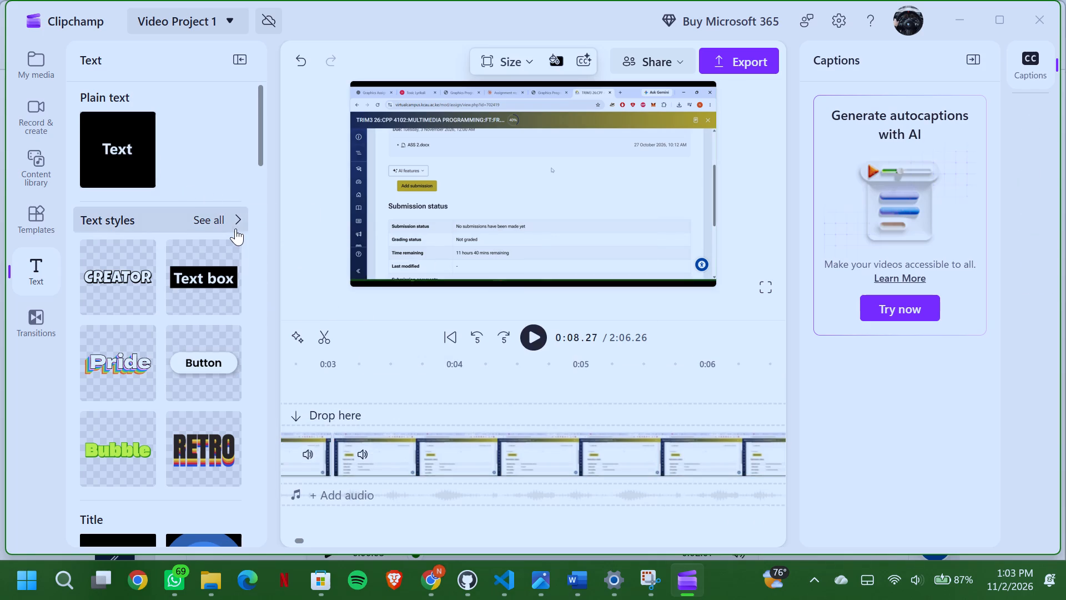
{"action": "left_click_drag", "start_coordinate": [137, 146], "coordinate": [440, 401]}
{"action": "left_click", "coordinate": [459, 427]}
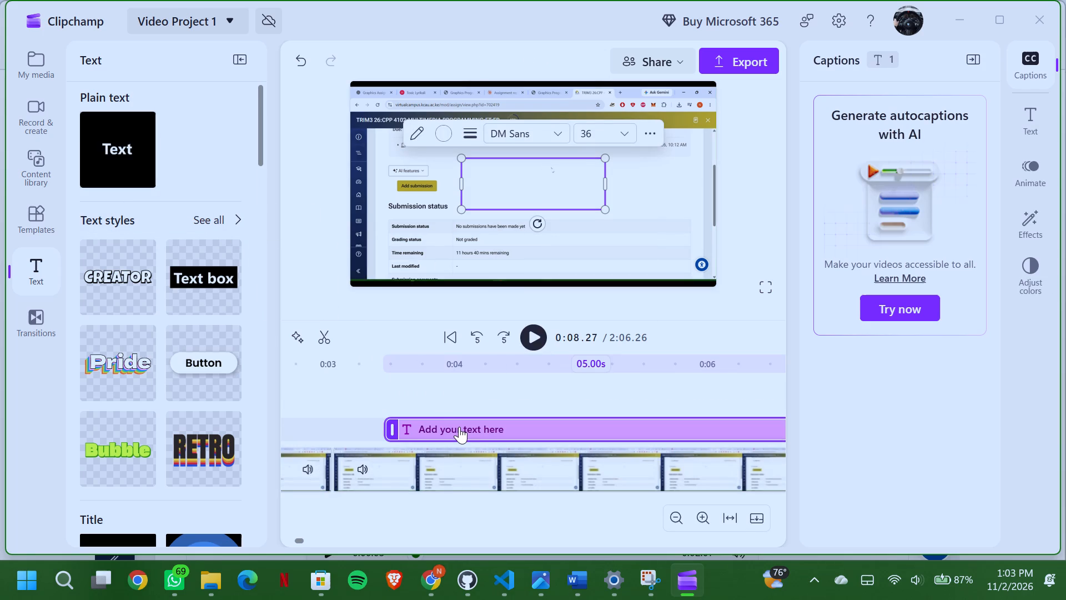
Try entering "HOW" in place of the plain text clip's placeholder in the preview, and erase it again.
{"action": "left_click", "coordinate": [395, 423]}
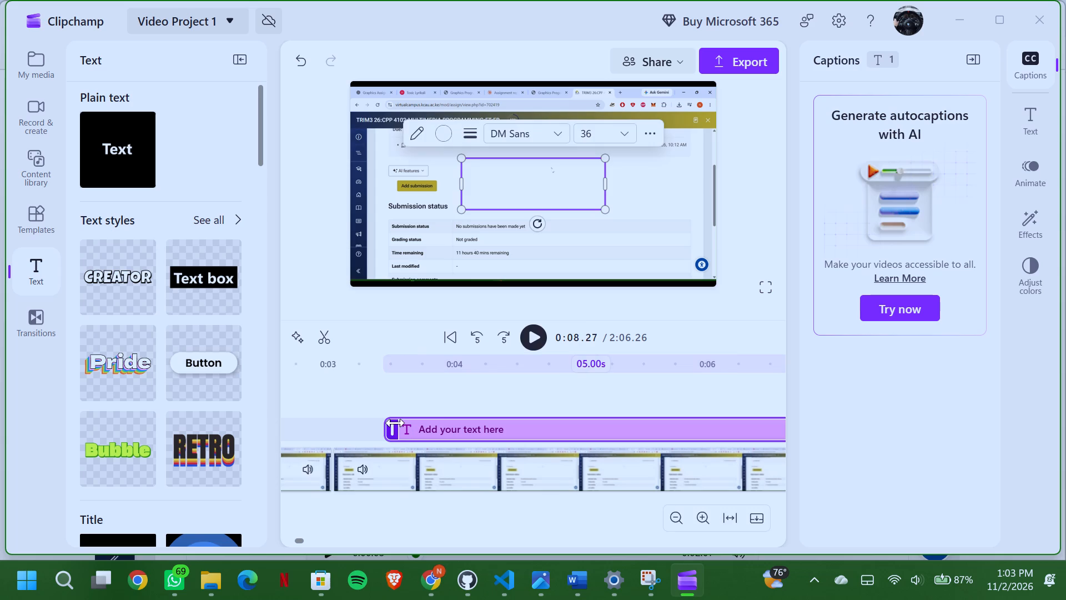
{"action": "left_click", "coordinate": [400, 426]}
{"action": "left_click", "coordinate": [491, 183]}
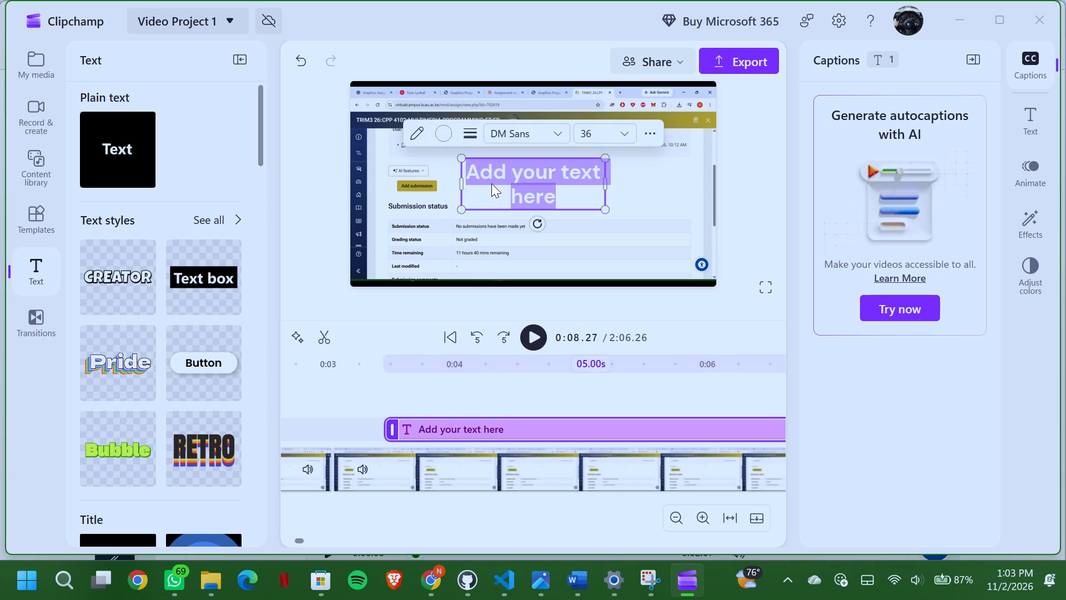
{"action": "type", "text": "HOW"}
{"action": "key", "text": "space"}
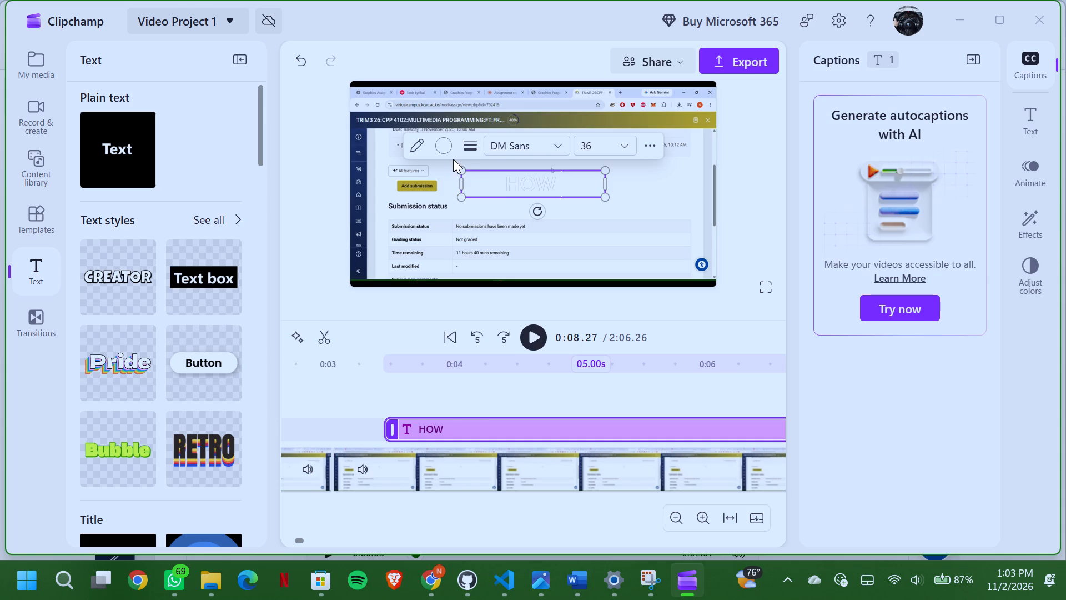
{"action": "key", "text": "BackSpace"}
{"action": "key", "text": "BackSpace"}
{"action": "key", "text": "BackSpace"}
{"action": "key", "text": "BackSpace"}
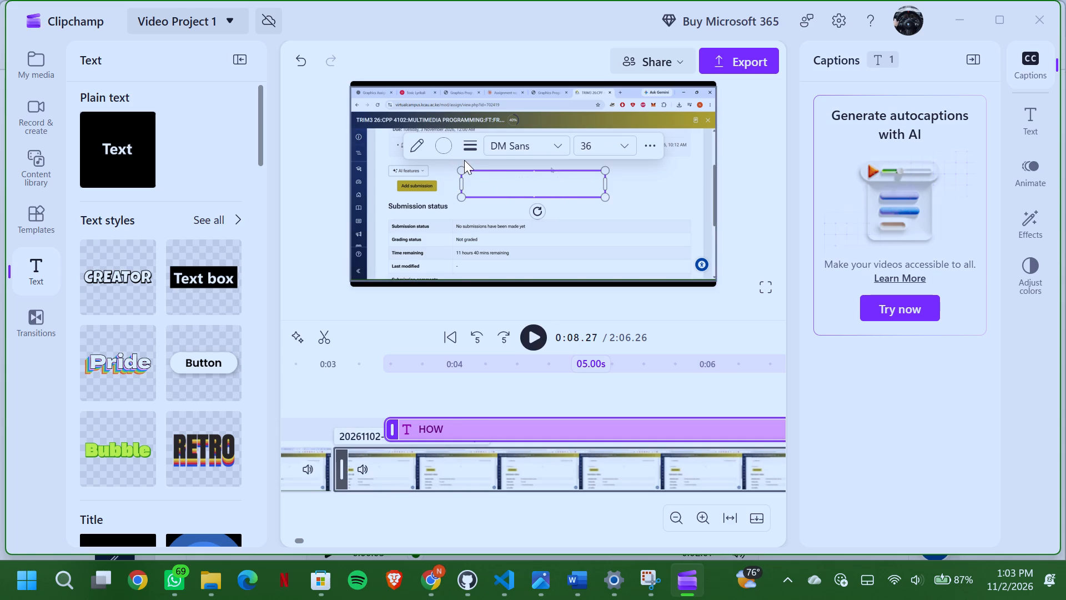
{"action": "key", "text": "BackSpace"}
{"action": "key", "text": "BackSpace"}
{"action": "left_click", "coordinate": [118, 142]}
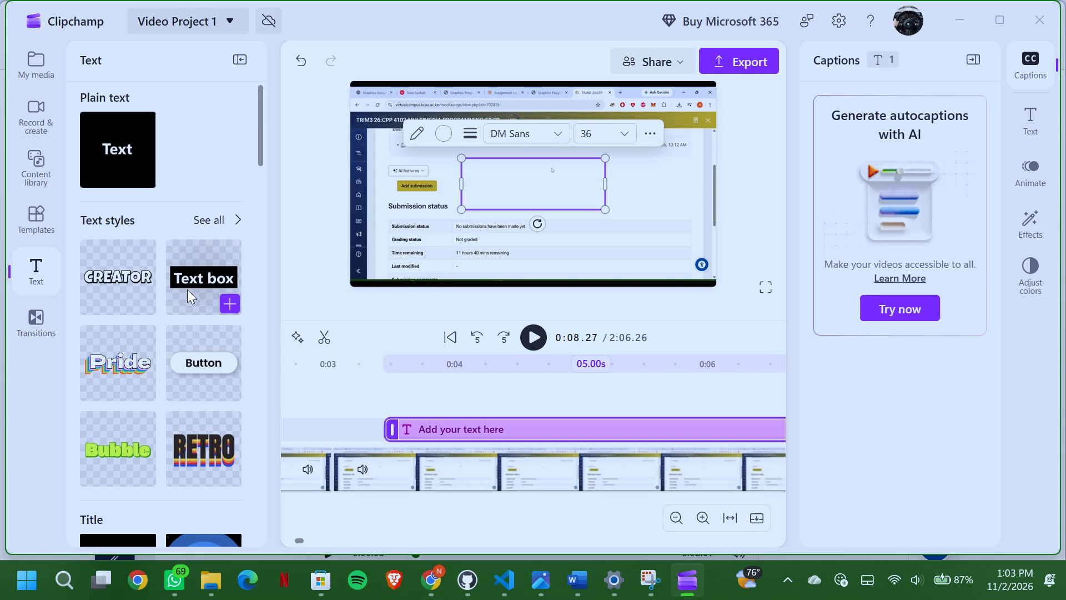
Add a "Text box" style text clip to the timeline, starting at 0:08.27.
{"action": "left_click", "coordinate": [222, 297]}
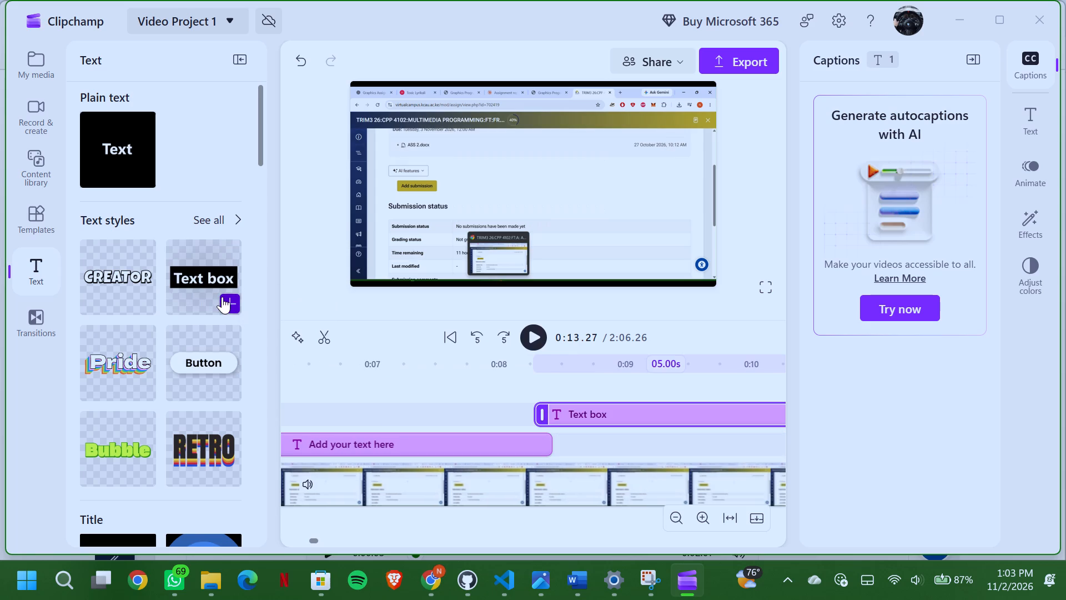
Delete the plain "Add your text here" clip from the timeline.
{"action": "right_click", "coordinate": [477, 437]}
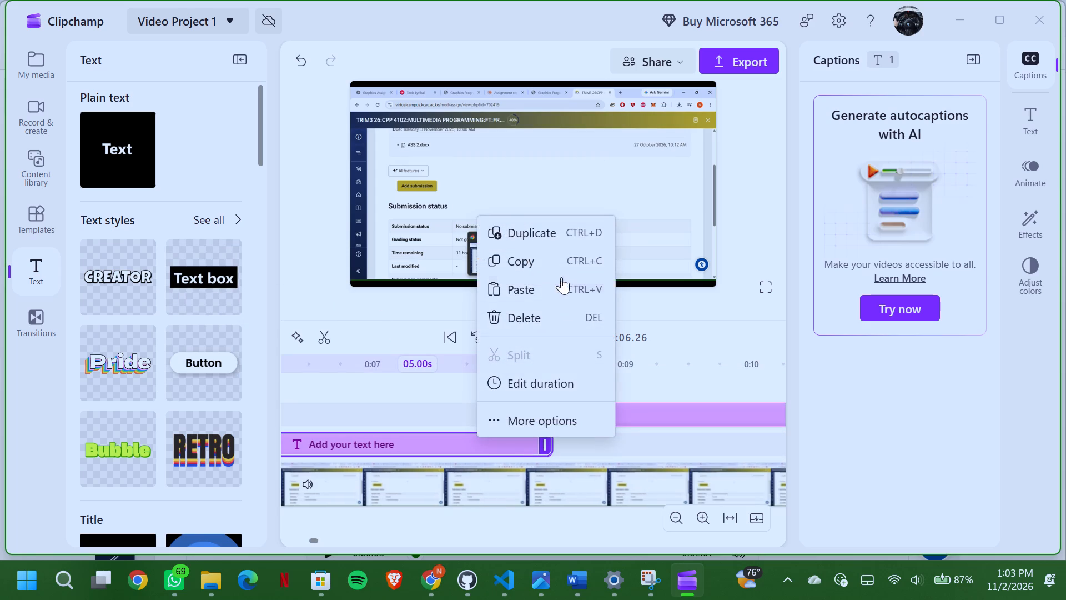
{"action": "left_click", "coordinate": [542, 307]}
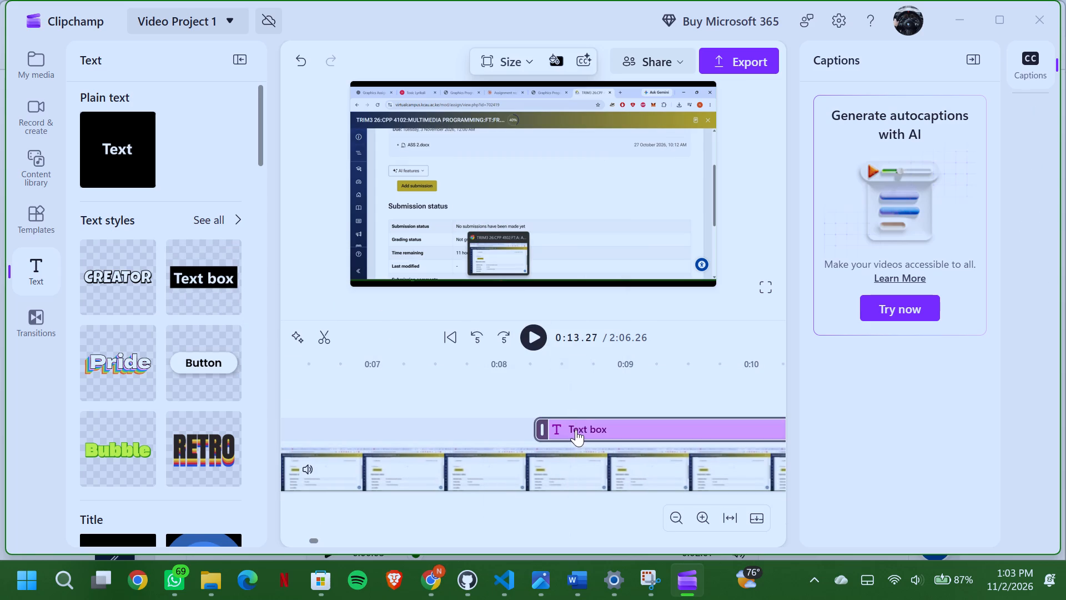
Extend the start of the "Text box" clip back to about 0:05.10, making it 8.17 seconds long.
{"action": "left_click", "coordinate": [576, 429]}
{"action": "left_click", "coordinate": [562, 423]}
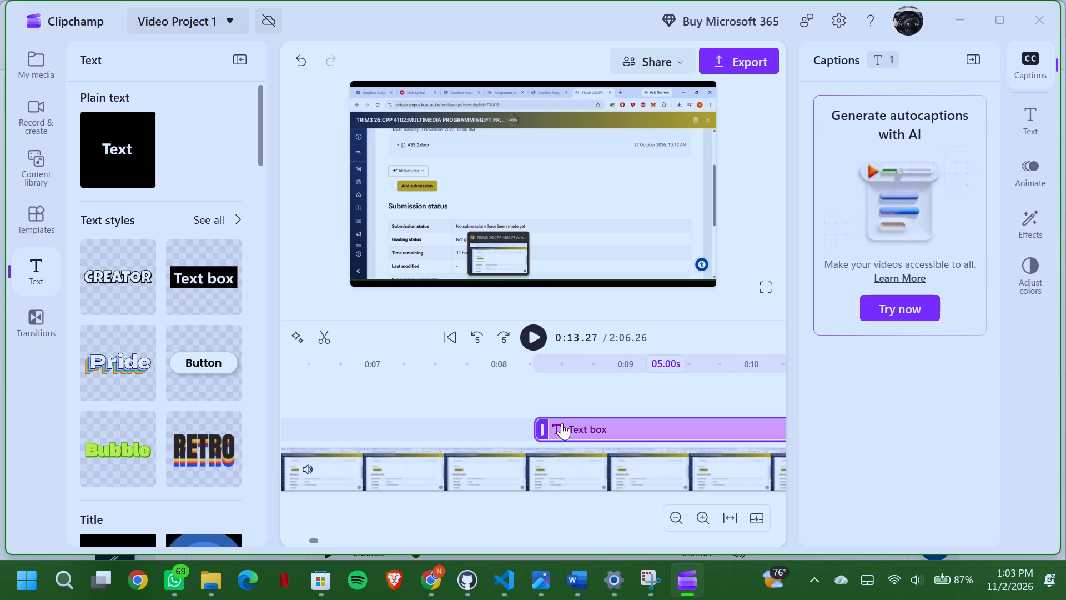
{"action": "left_click_drag", "start_coordinate": [541, 424], "coordinate": [365, 424]}
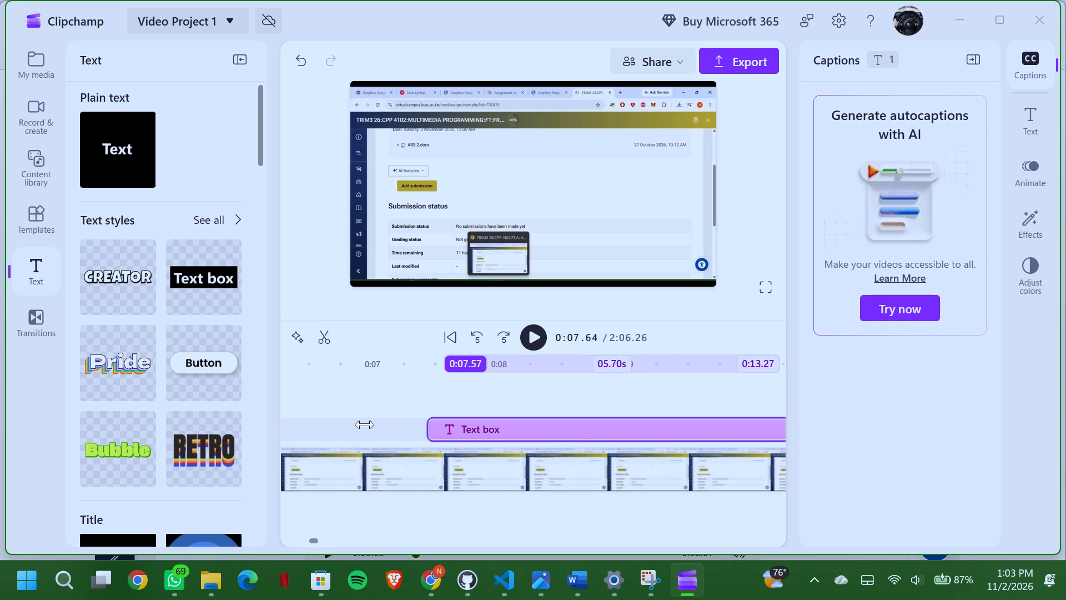
{"action": "left_click_drag", "start_coordinate": [365, 424], "coordinate": [311, 422]}
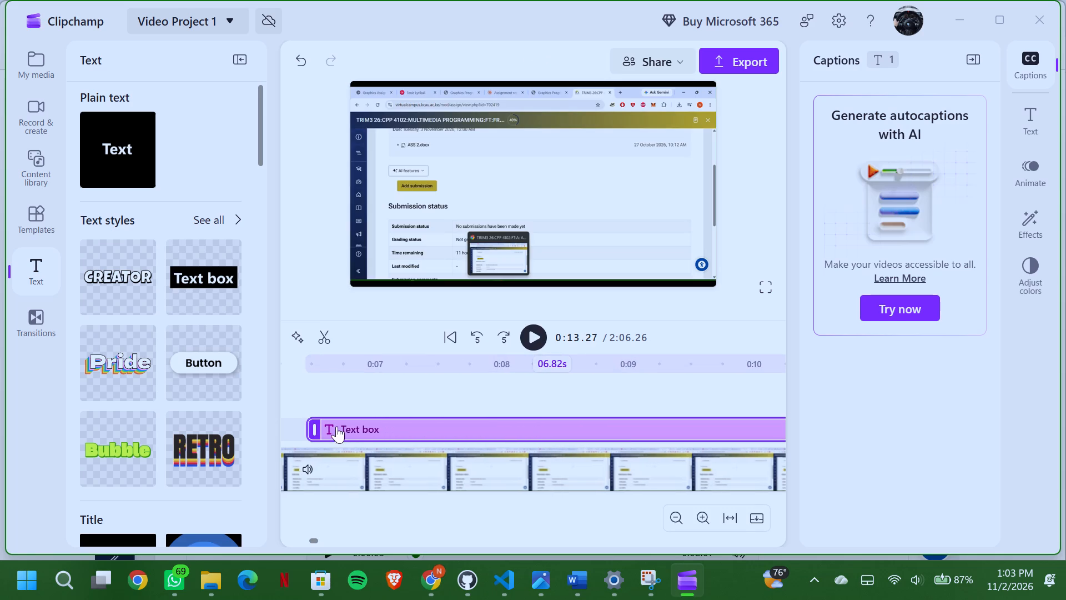
{"action": "left_click_drag", "start_coordinate": [310, 424], "coordinate": [281, 424]}
{"action": "left_click_drag", "start_coordinate": [309, 426], "coordinate": [291, 426]}
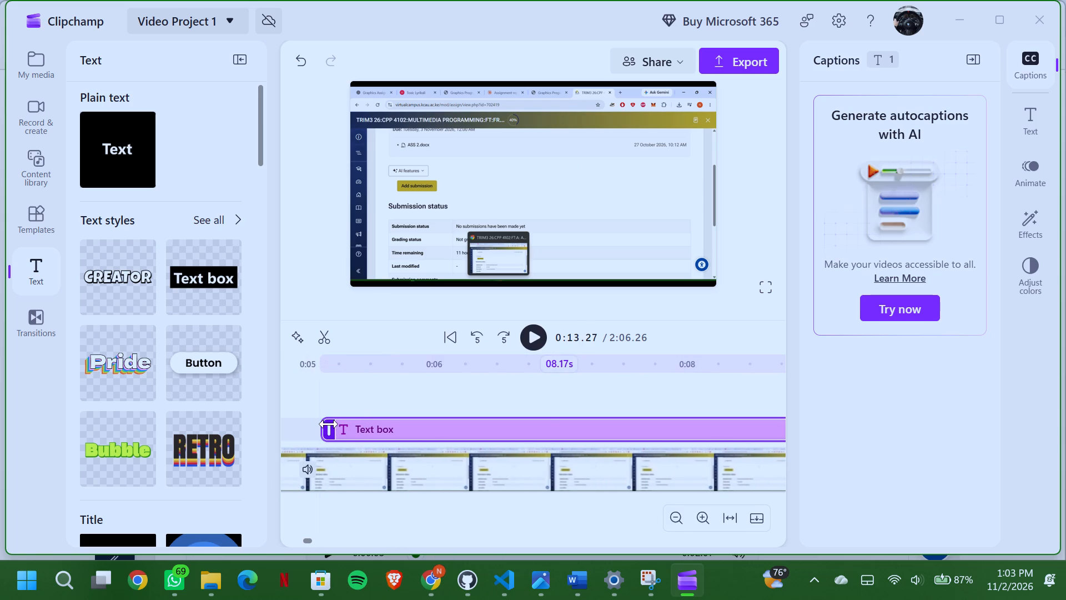
Replace the "Text box" clip's placeholder text with "HOW TO SAVE FILES ON A COMPUTER".
{"action": "left_click", "coordinate": [345, 433]}
{"action": "triple_click", "coordinate": [368, 426]}
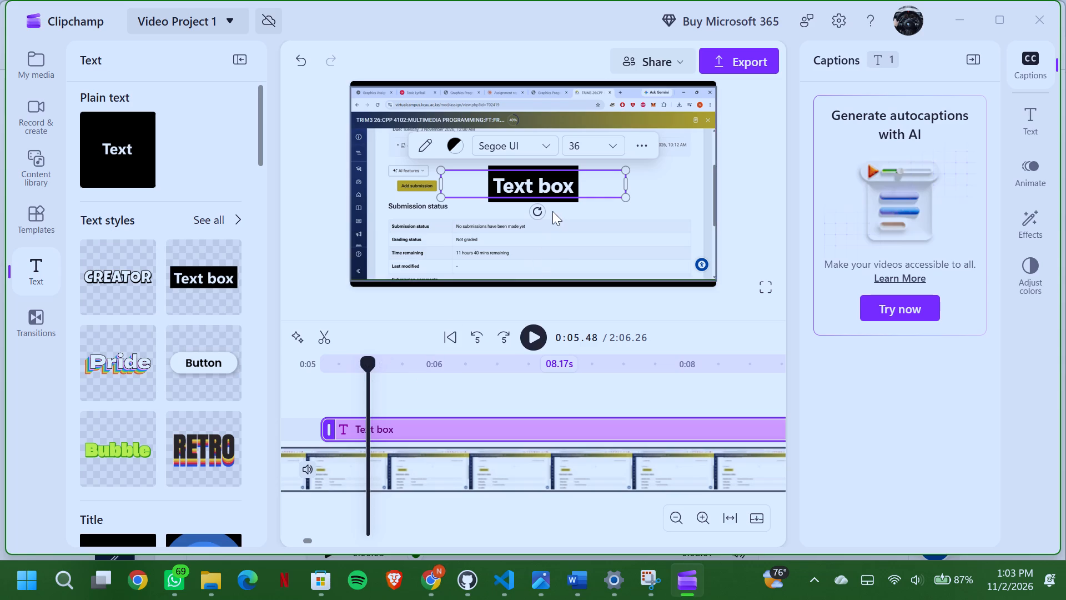
{"action": "left_click", "coordinate": [536, 188]}
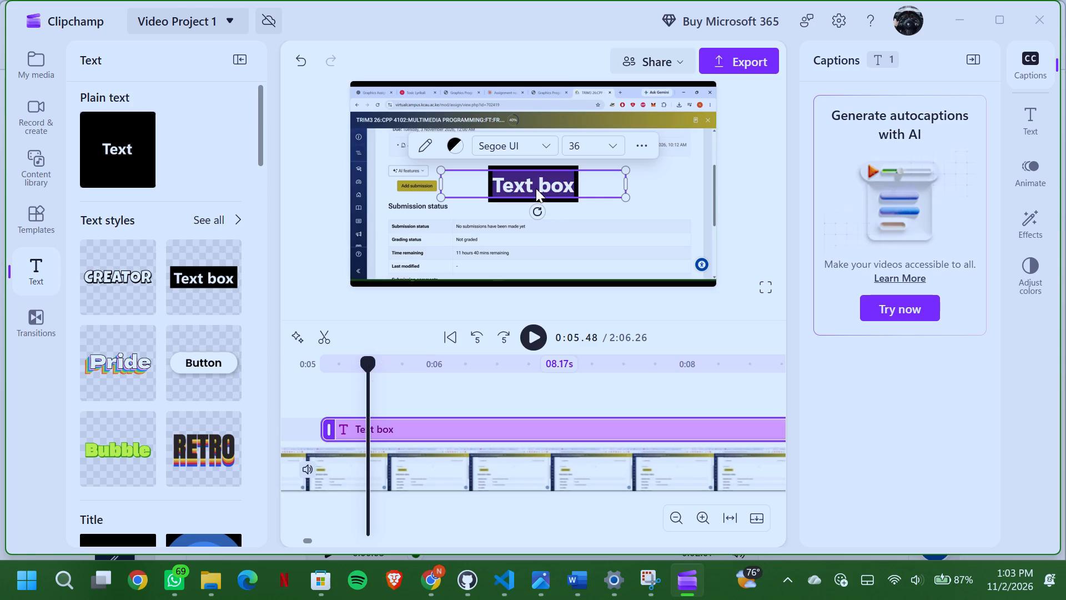
{"action": "key", "text": "h"}
{"action": "type", "text": "OW TO SAVE"}
{"action": "key", "text": "space"}
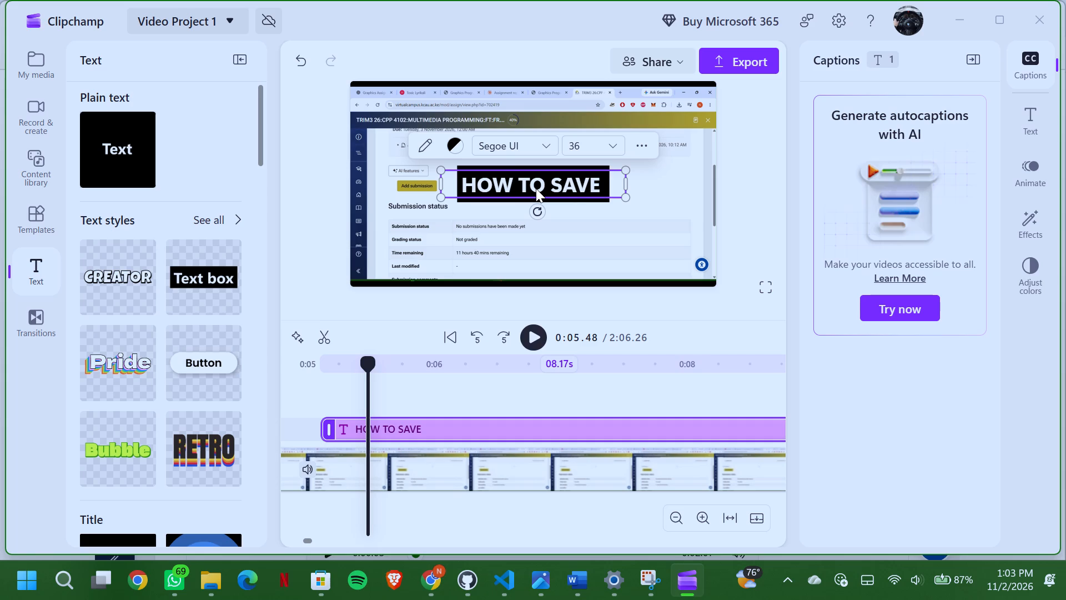
{"action": "type", "text": "FILES"}
{"action": "key", "text": "space"}
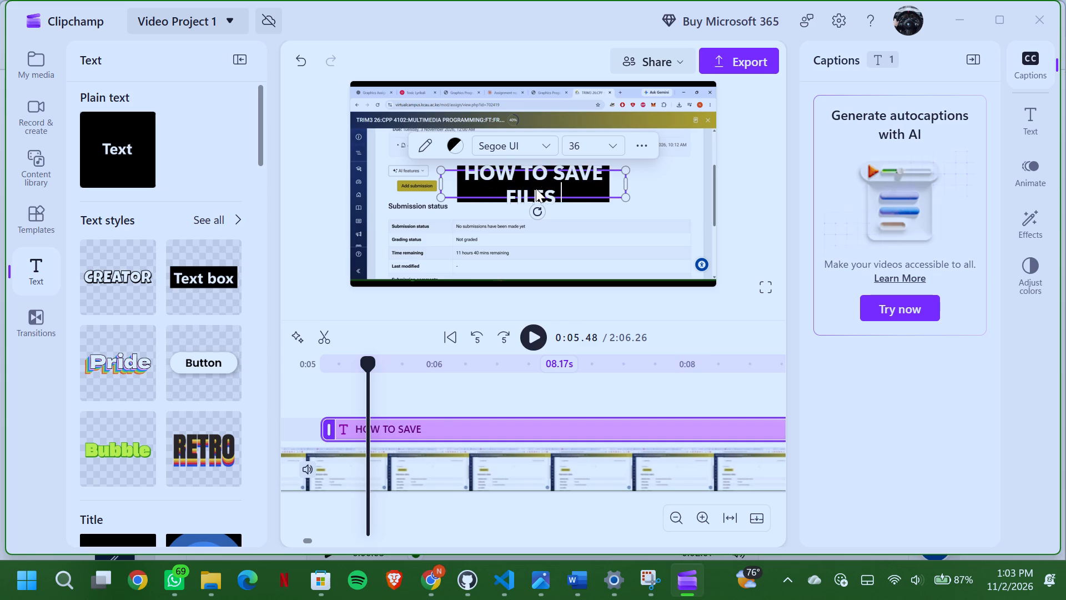
{"action": "type", "text": "ON A COMPUTER"}
{"action": "key", "text": "Return"}
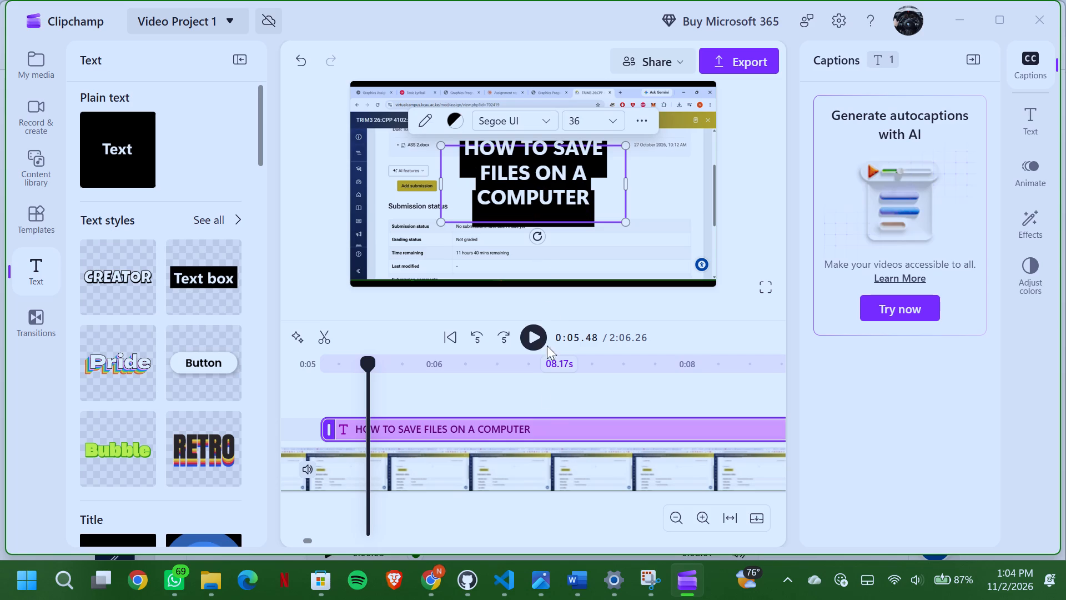
{"action": "key", "text": "Return"}
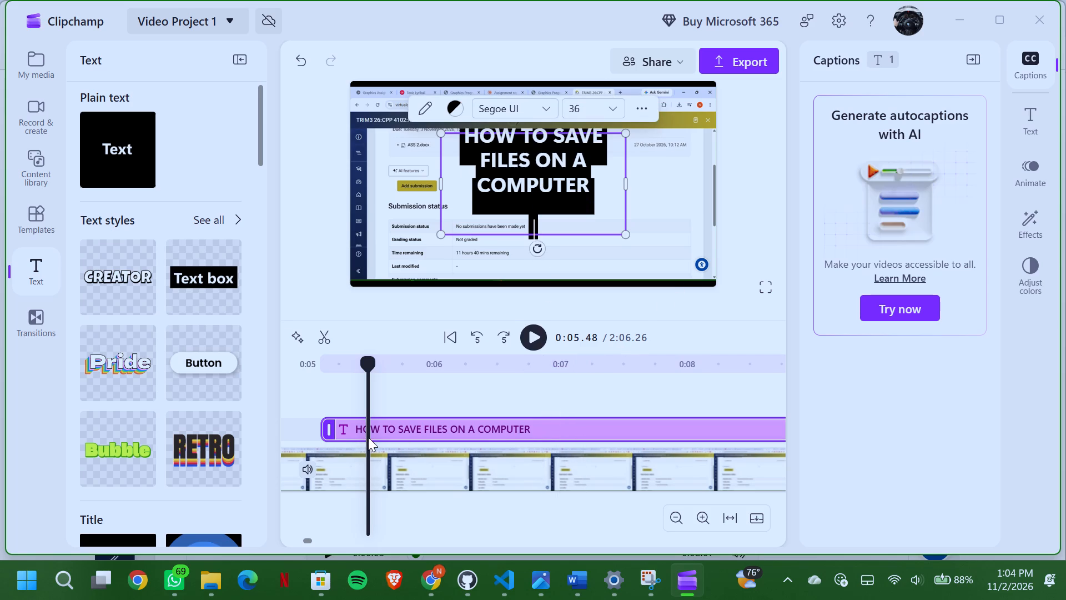
Set the playhead at 0:04.21 and extend the title clip's start back to 0:04.24.
{"action": "left_click_drag", "start_coordinate": [368, 399], "coordinate": [344, 401]}
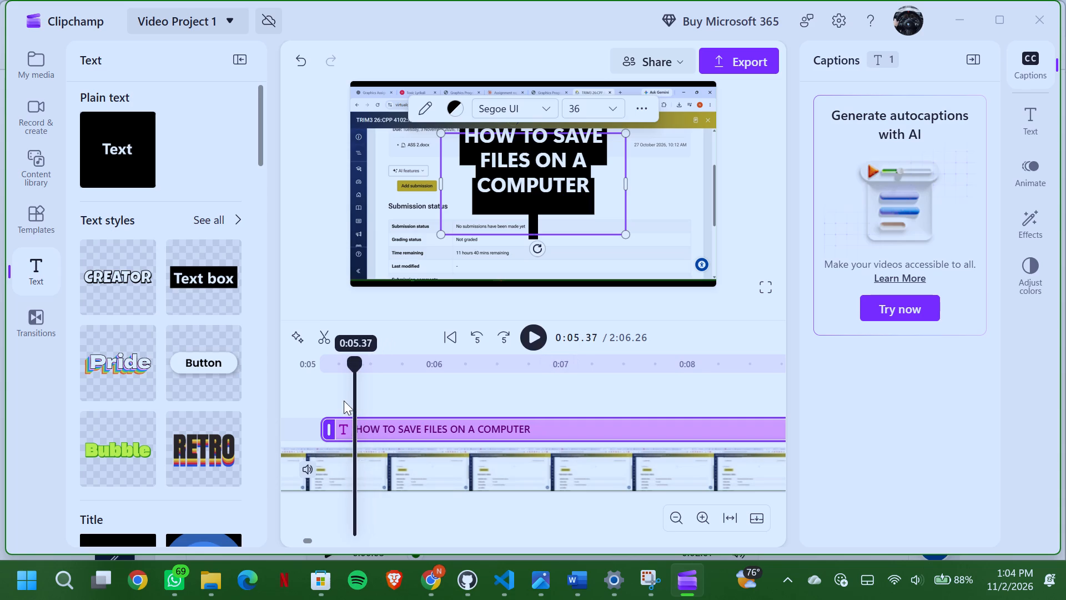
{"action": "left_click_drag", "start_coordinate": [344, 401], "coordinate": [294, 407]}
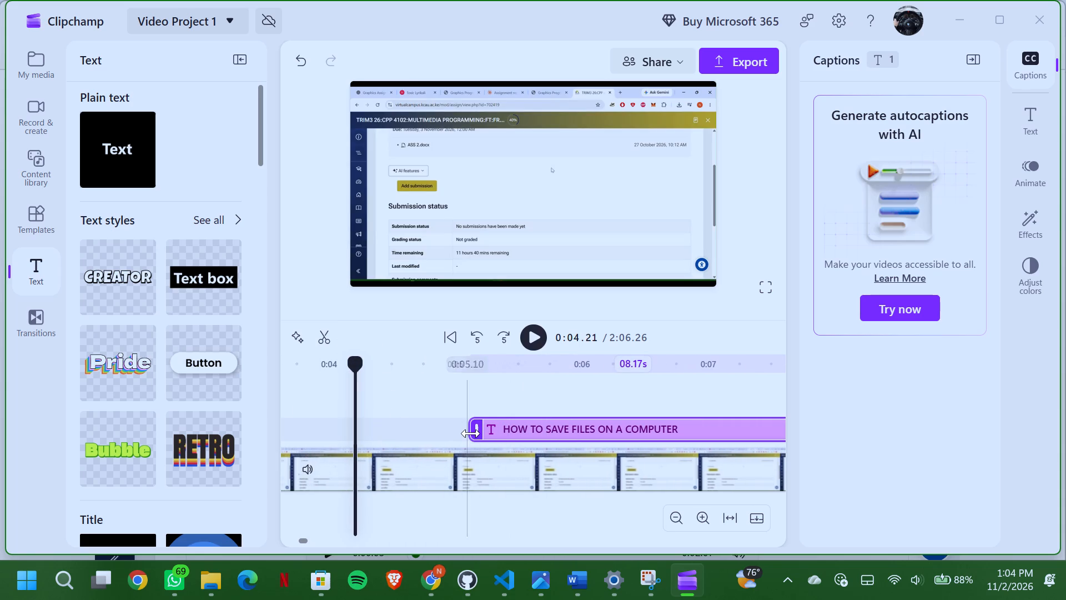
{"action": "left_click_drag", "start_coordinate": [471, 433], "coordinate": [365, 433]}
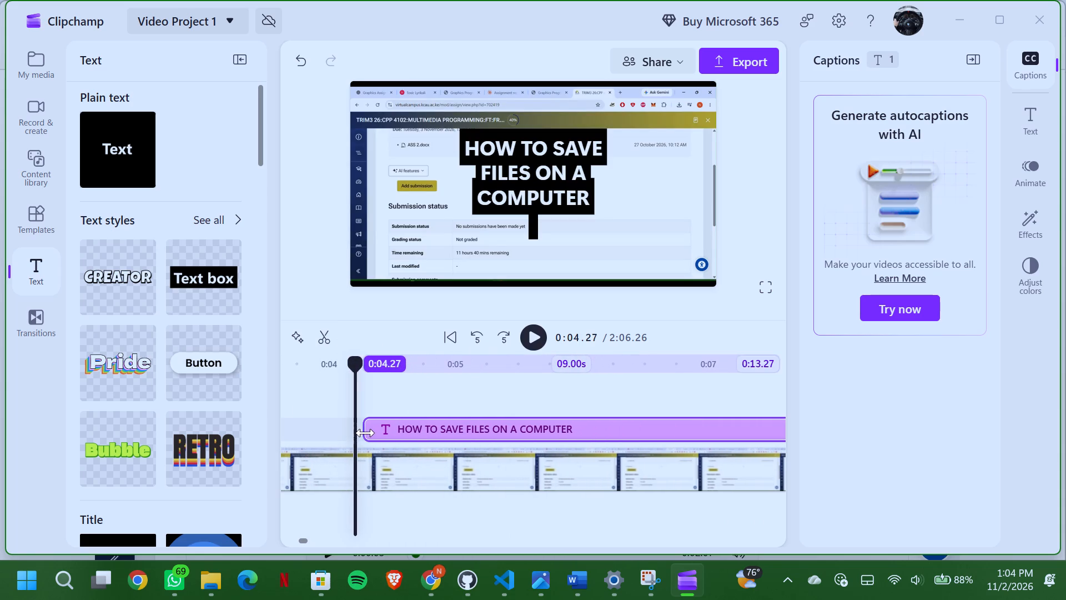
{"action": "left_click_drag", "start_coordinate": [365, 433], "coordinate": [361, 433]}
Shorten the "HOW TO SAVE FILES ON A COMPUTER" clip from its end to a duration of 3.64 seconds.
{"action": "scroll", "coordinate": [499, 422], "scroll_direction": "left", "scroll_amount": 1}
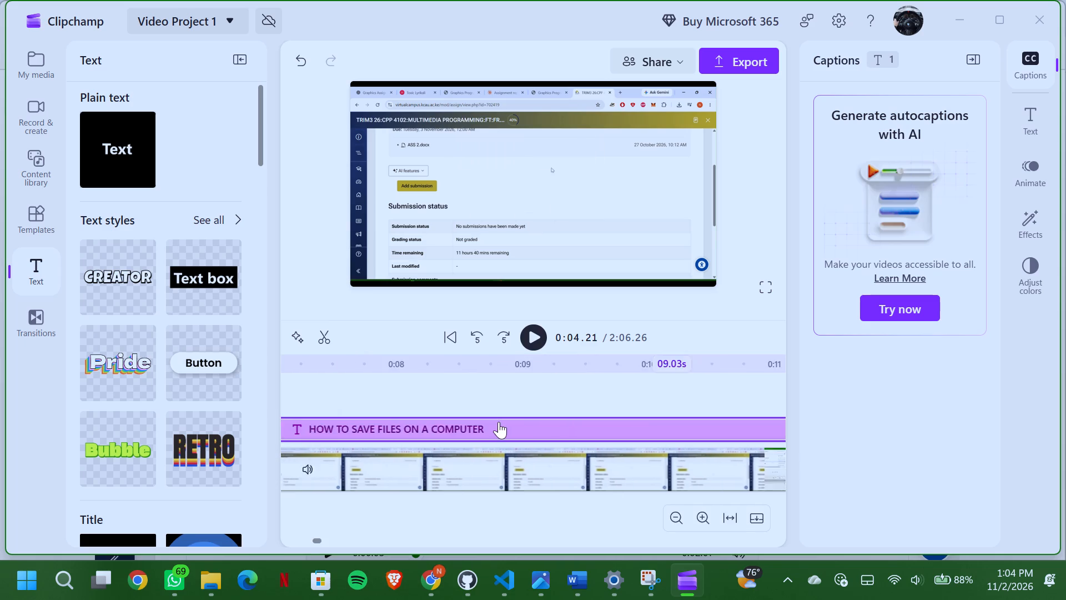
{"action": "scroll", "coordinate": [499, 422], "scroll_direction": "left", "scroll_amount": 1}
{"action": "left_click_drag", "start_coordinate": [509, 428], "coordinate": [365, 438]}
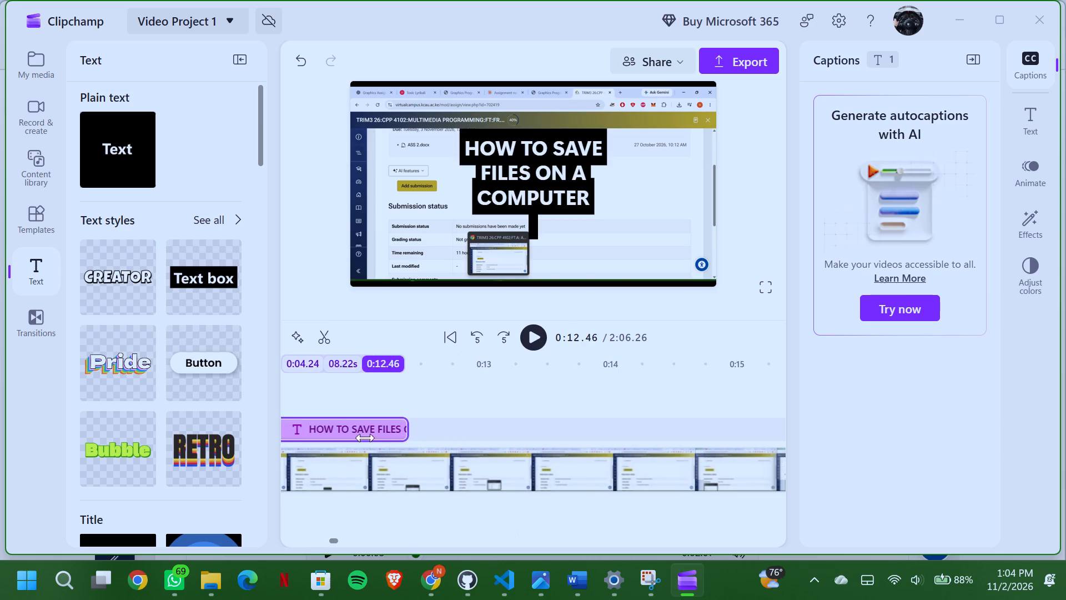
{"action": "left_click_drag", "start_coordinate": [365, 438], "coordinate": [291, 433]}
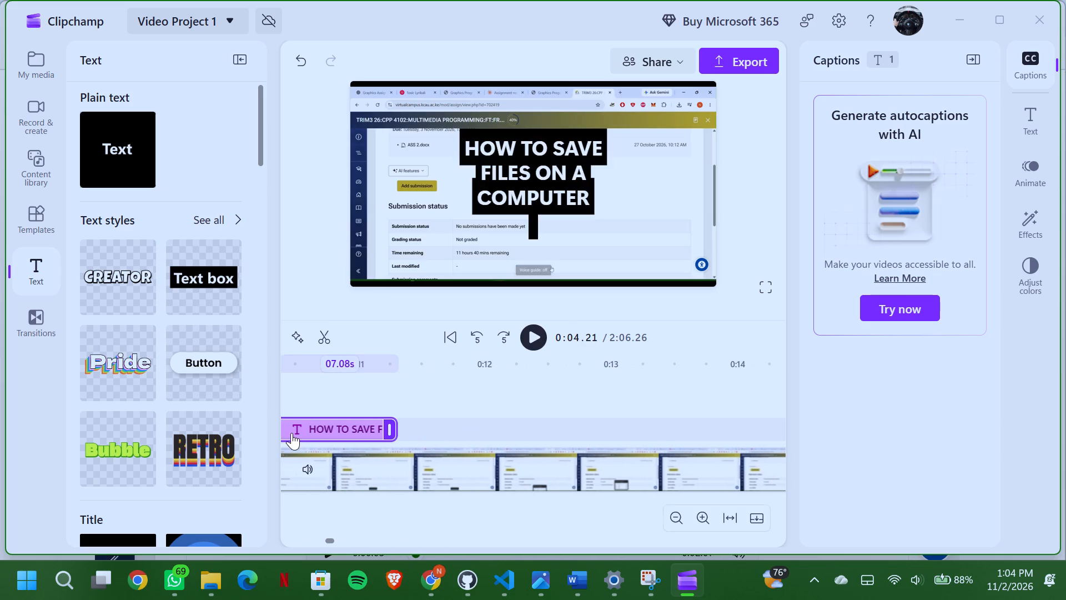
{"action": "scroll", "coordinate": [456, 420], "scroll_direction": "right", "scroll_amount": 2}
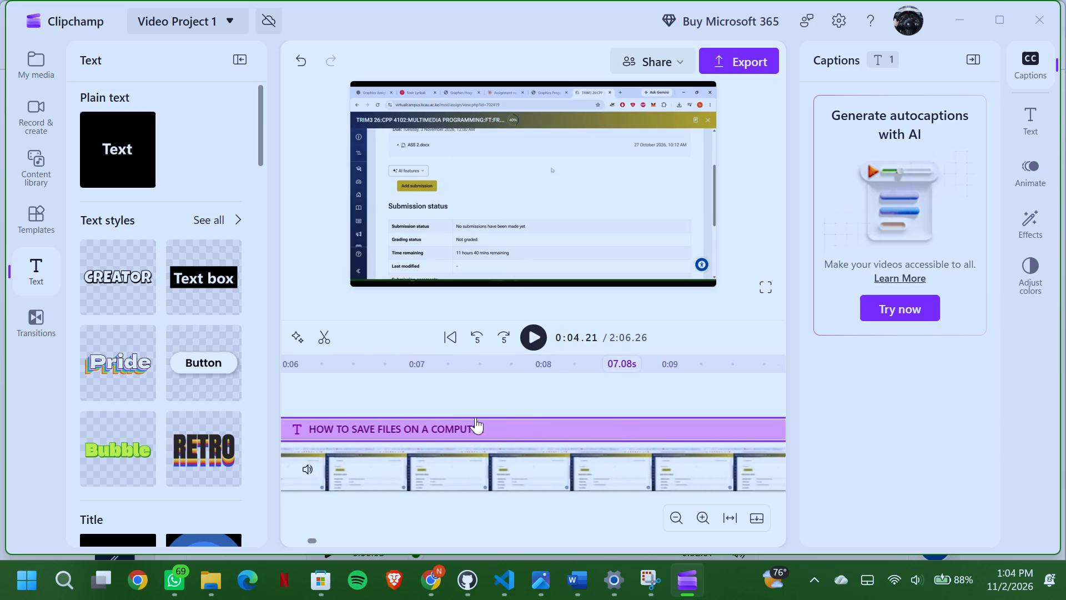
{"action": "scroll", "coordinate": [532, 419], "scroll_direction": "left", "scroll_amount": 1}
{"action": "scroll", "coordinate": [532, 419], "scroll_direction": "up", "scroll_amount": 1}
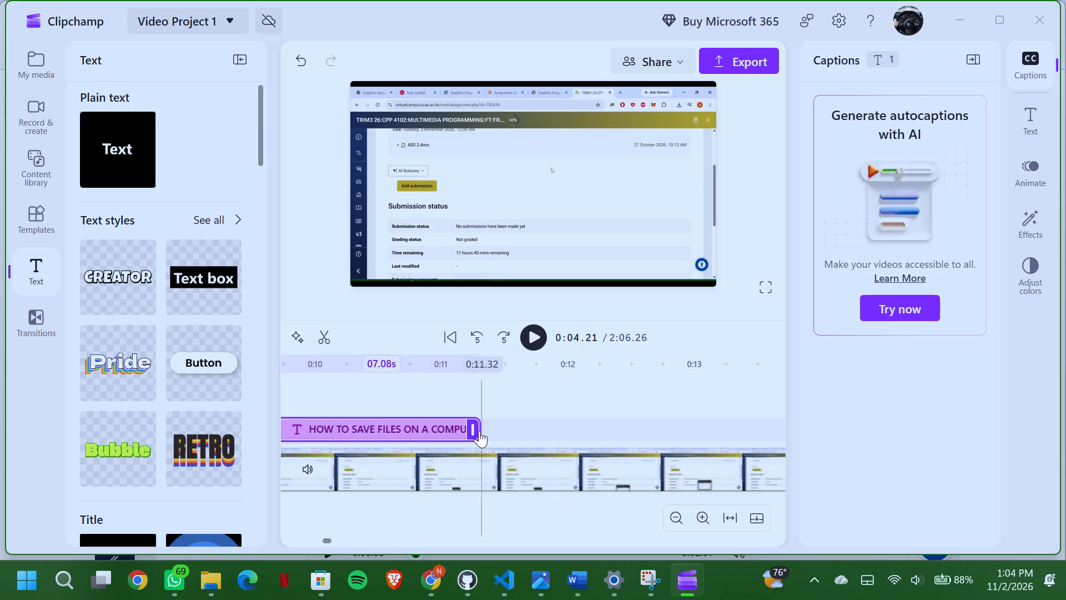
{"action": "left_click_drag", "start_coordinate": [473, 429], "coordinate": [374, 440]}
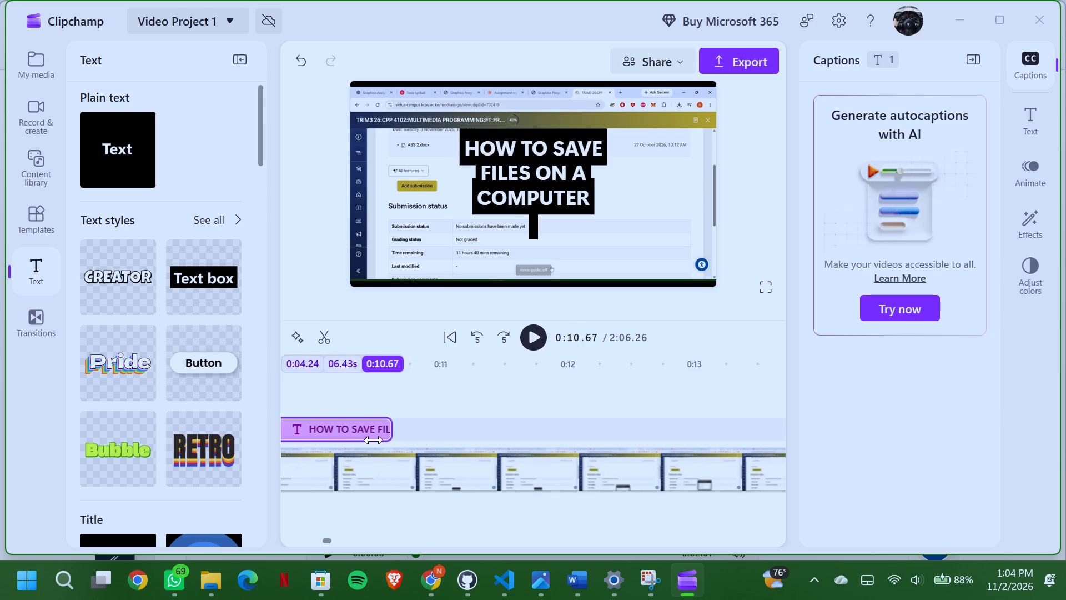
{"action": "left_click_drag", "start_coordinate": [374, 440], "coordinate": [296, 442]}
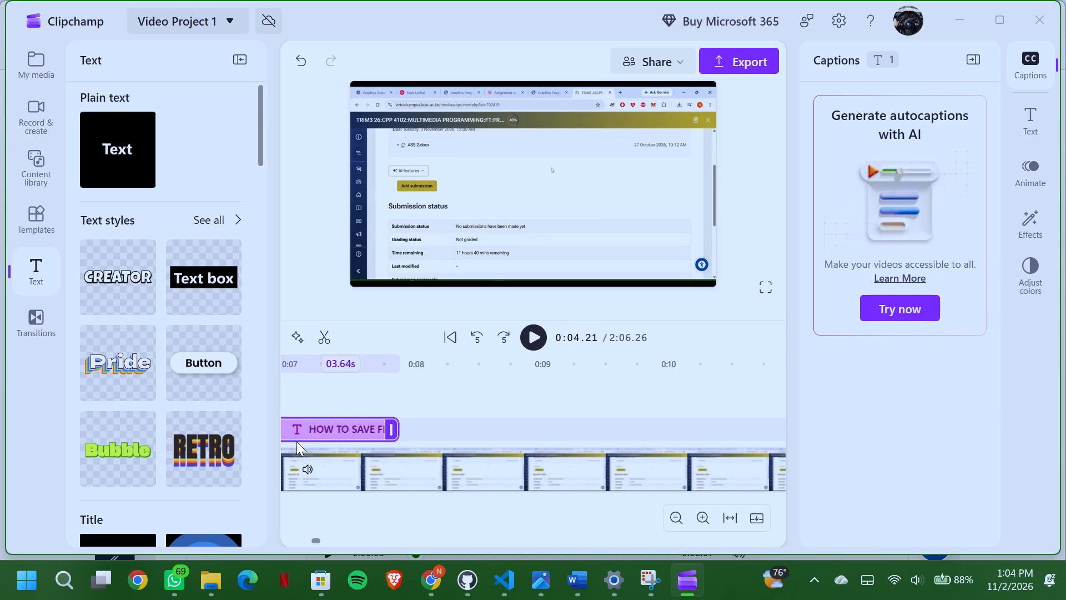
{"action": "scroll", "coordinate": [475, 406], "scroll_direction": "right", "scroll_amount": 1}
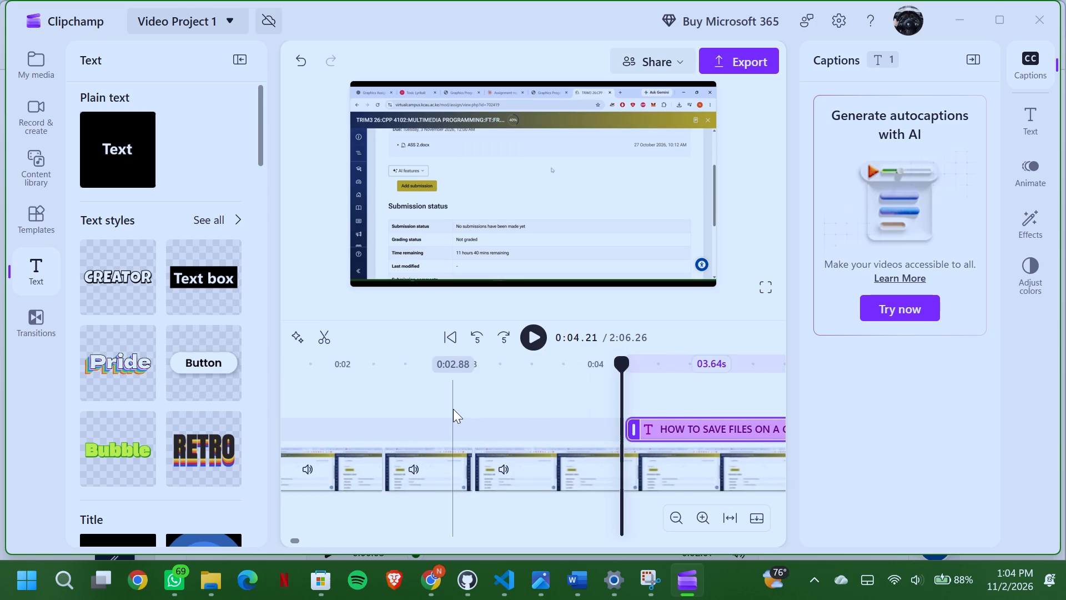
{"action": "scroll", "coordinate": [453, 409], "scroll_direction": "left", "scroll_amount": 1}
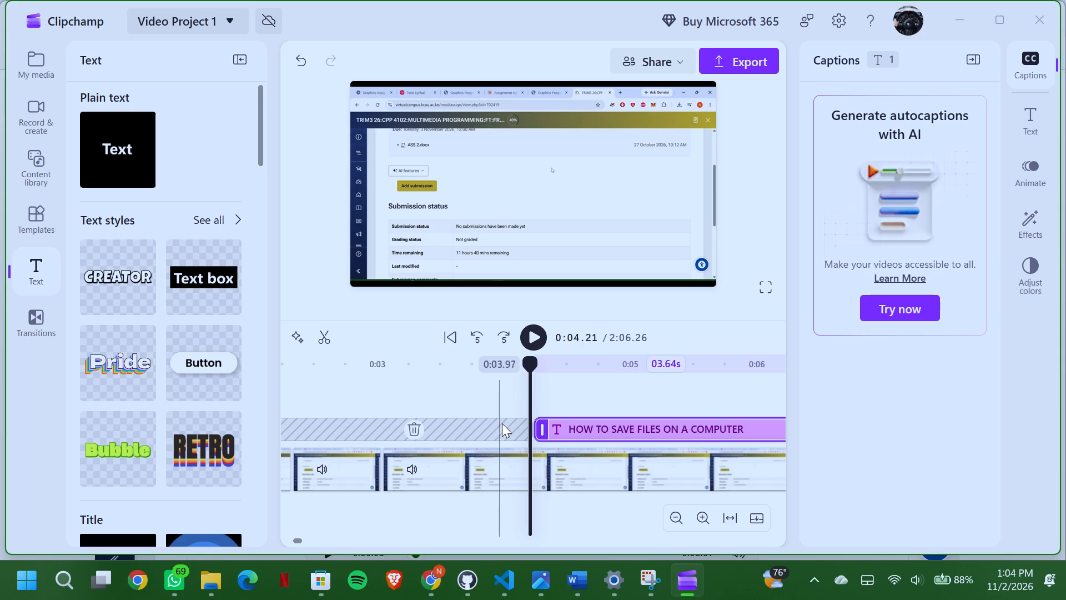
Extend the start of the "HOW TO SAVE FILES ON A COMPUTER" clip back to about 0:00.39, making it 7.48 seconds long.
{"action": "left_click_drag", "start_coordinate": [532, 398], "coordinate": [532, 359]}
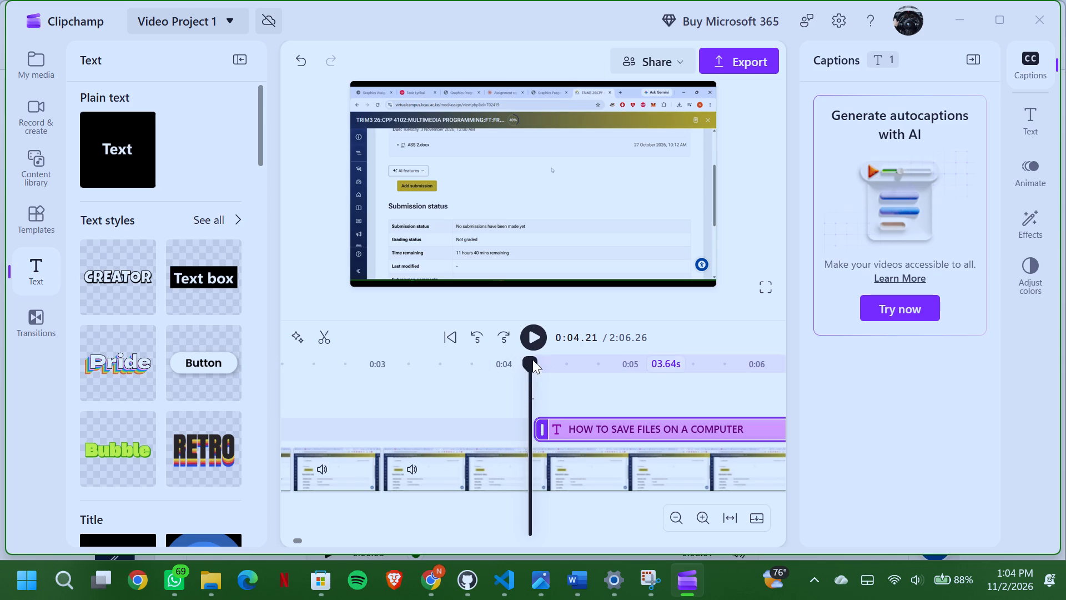
{"action": "left_click_drag", "start_coordinate": [532, 359], "coordinate": [532, 300]}
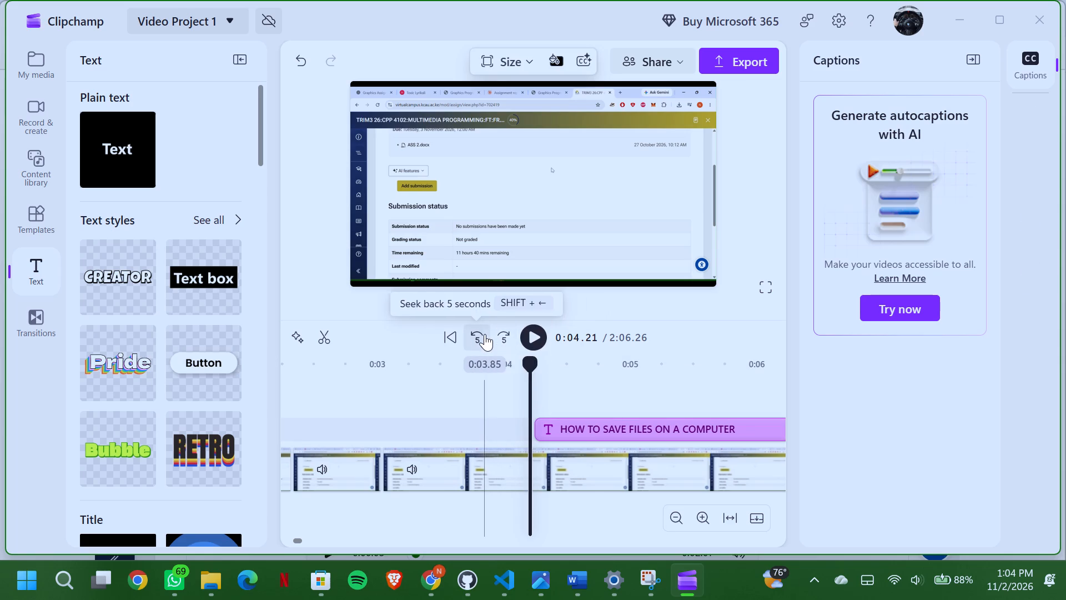
{"action": "left_click", "coordinate": [485, 334]}
{"action": "scroll", "coordinate": [540, 421], "scroll_direction": "left", "scroll_amount": 1}
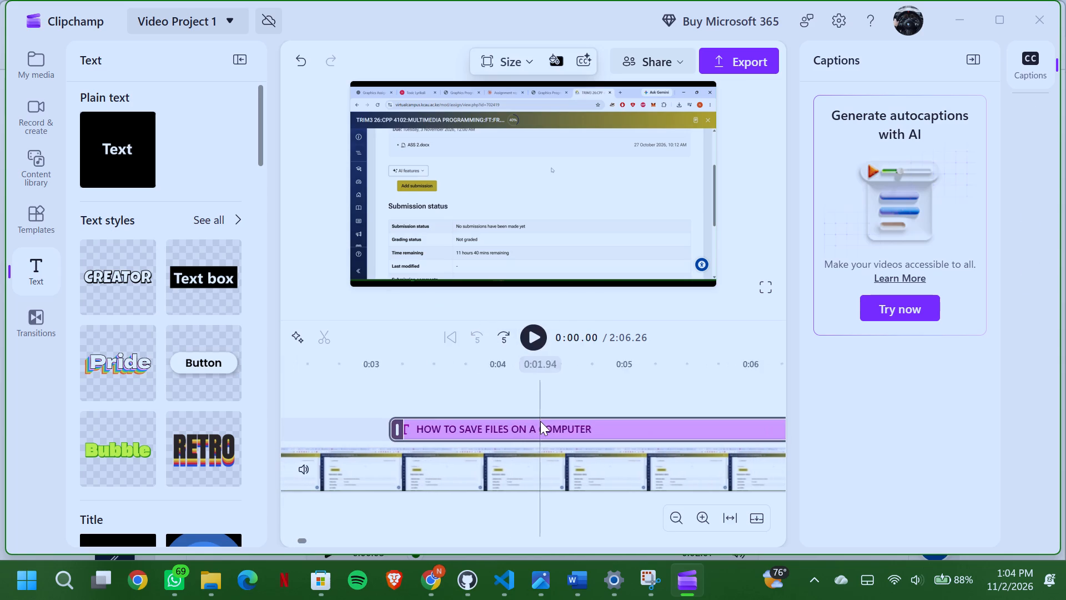
{"action": "left_click_drag", "start_coordinate": [398, 430], "coordinate": [347, 431]}
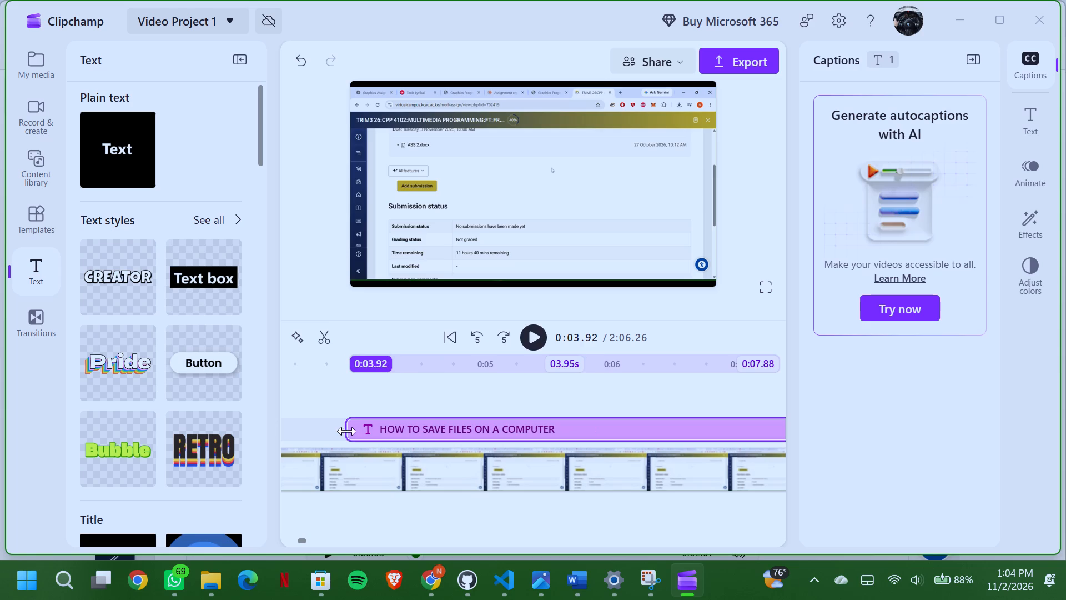
{"action": "left_click_drag", "start_coordinate": [347, 431], "coordinate": [299, 435]}
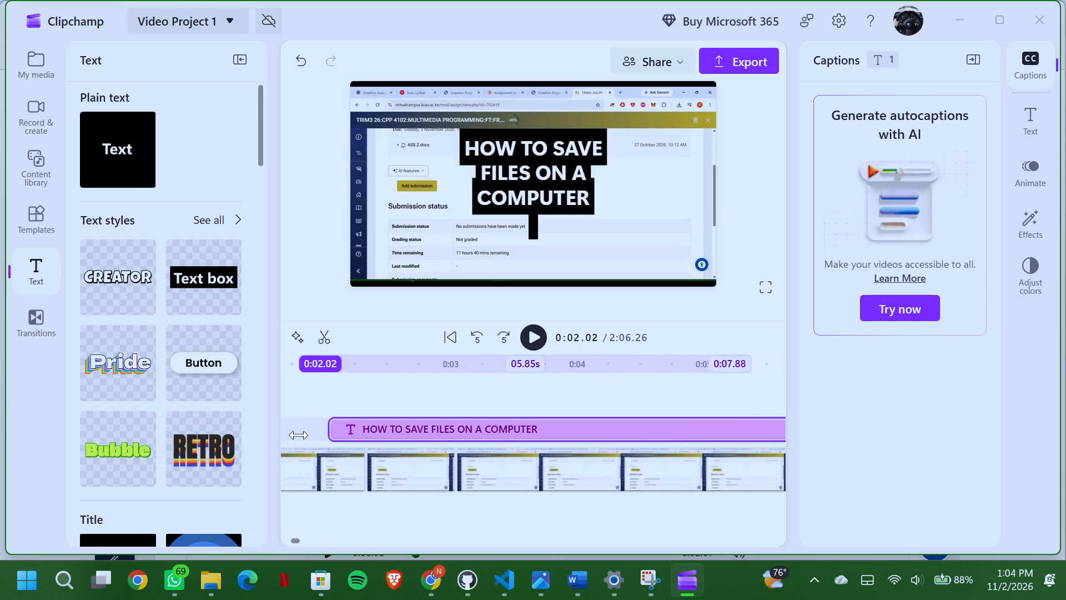
{"action": "left_click_drag", "start_coordinate": [299, 435], "coordinate": [311, 437]}
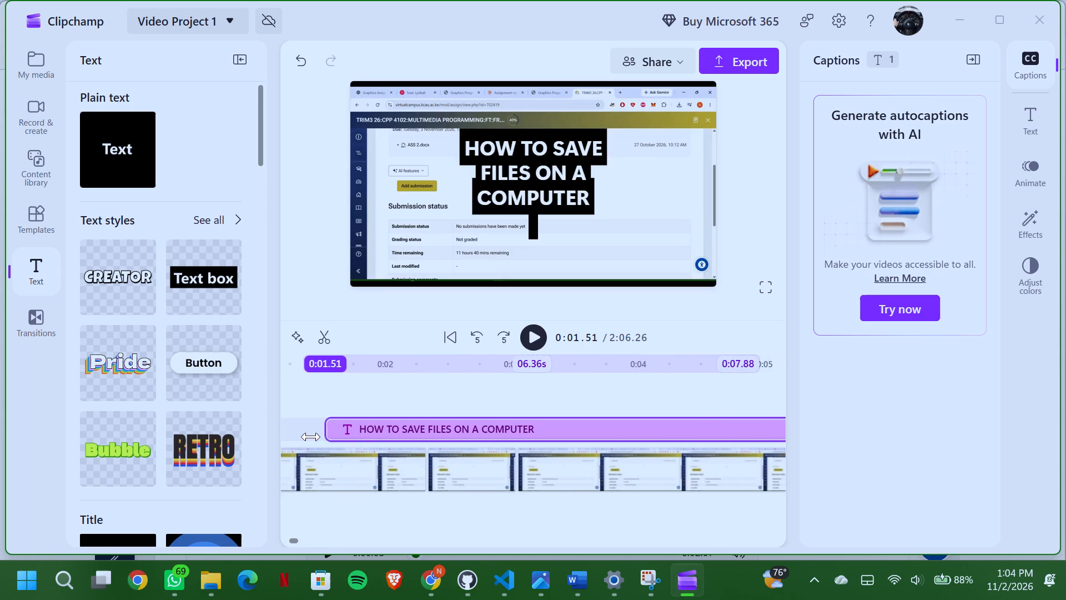
{"action": "left_click_drag", "start_coordinate": [311, 437], "coordinate": [304, 438]}
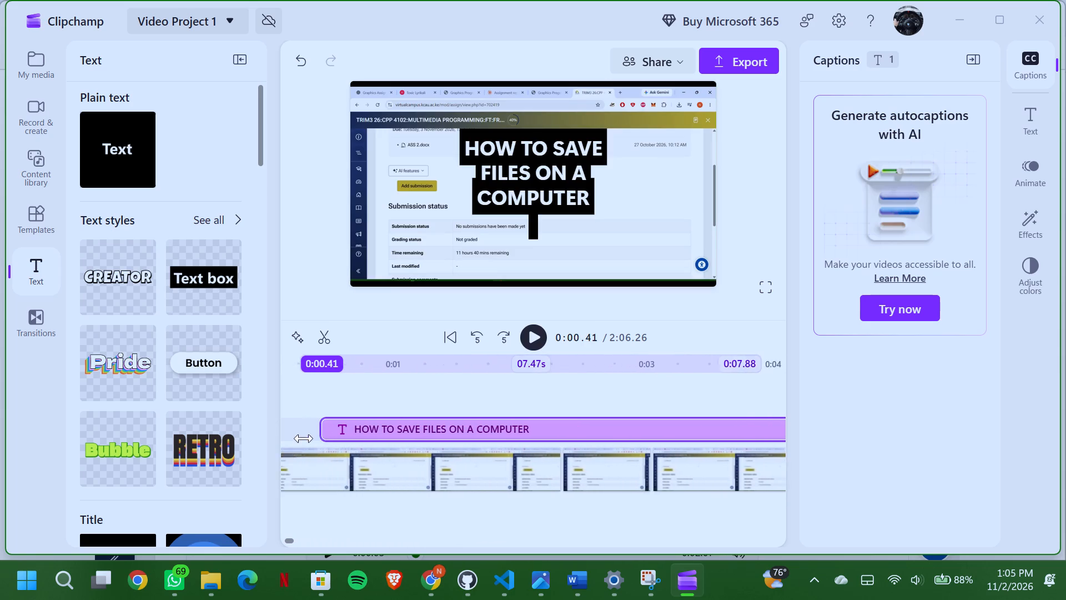
{"action": "left_click_drag", "start_coordinate": [304, 438], "coordinate": [354, 433]}
Shorten the "HOW TO SAVE FILES ON A COMPUTER" clip from its end to a duration of 5.15 seconds.
{"action": "scroll", "coordinate": [418, 433], "scroll_direction": "left", "scroll_amount": 2}
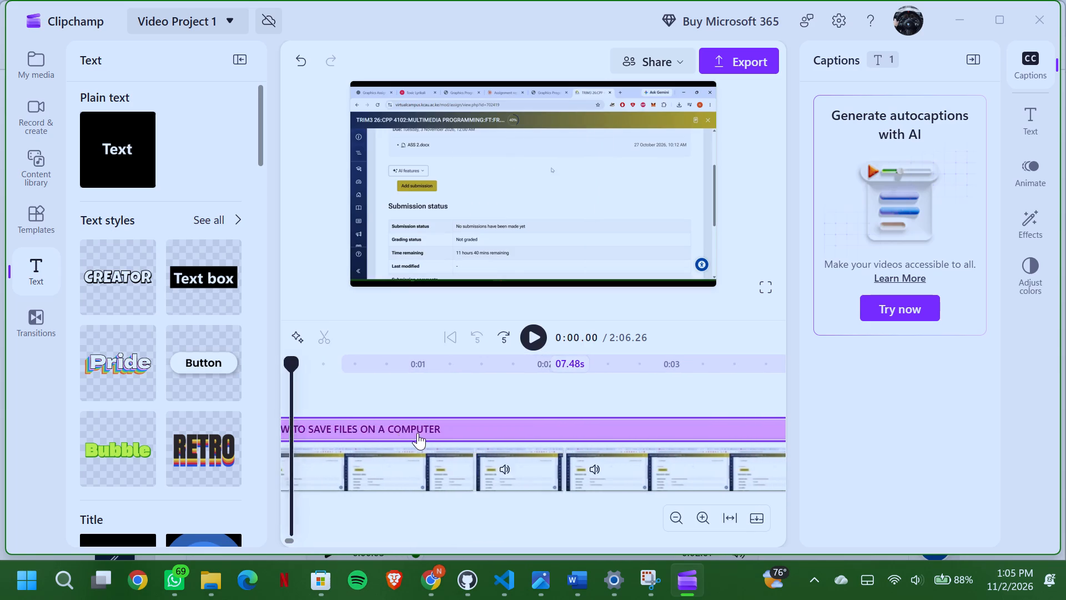
{"action": "scroll", "coordinate": [418, 433], "scroll_direction": "left", "scroll_amount": 1}
{"action": "scroll", "coordinate": [378, 425], "scroll_direction": "right", "scroll_amount": 1}
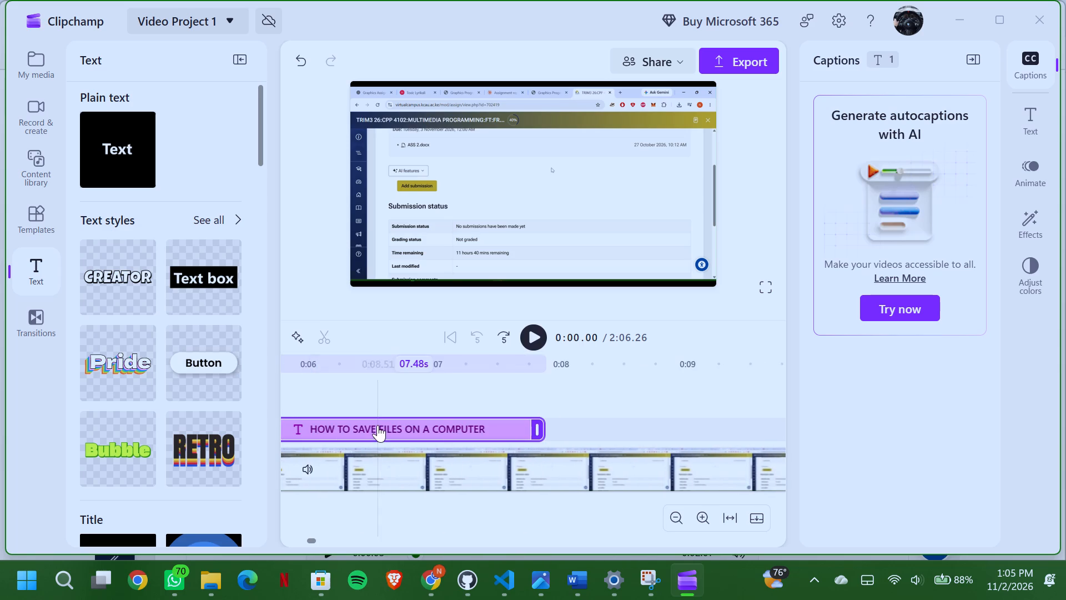
{"action": "left_click_drag", "start_coordinate": [535, 429], "coordinate": [351, 441]}
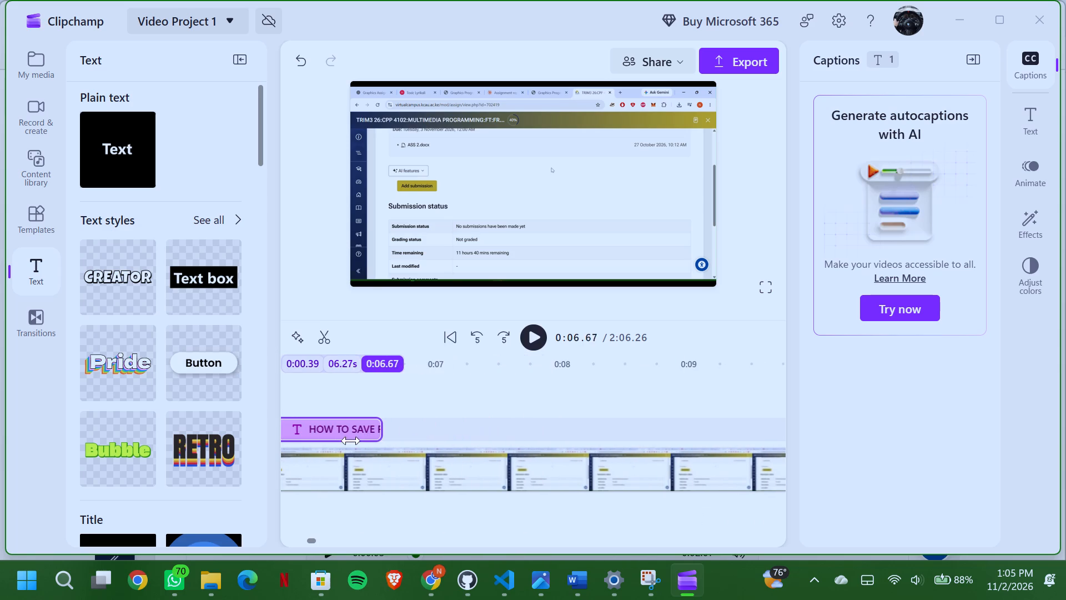
{"action": "left_click_drag", "start_coordinate": [351, 441], "coordinate": [289, 435]}
Play the video's opening from 0:00.00 to about 0:13.82 to check the title clip's timing.
{"action": "scroll", "coordinate": [478, 401], "scroll_direction": "right", "scroll_amount": 1}
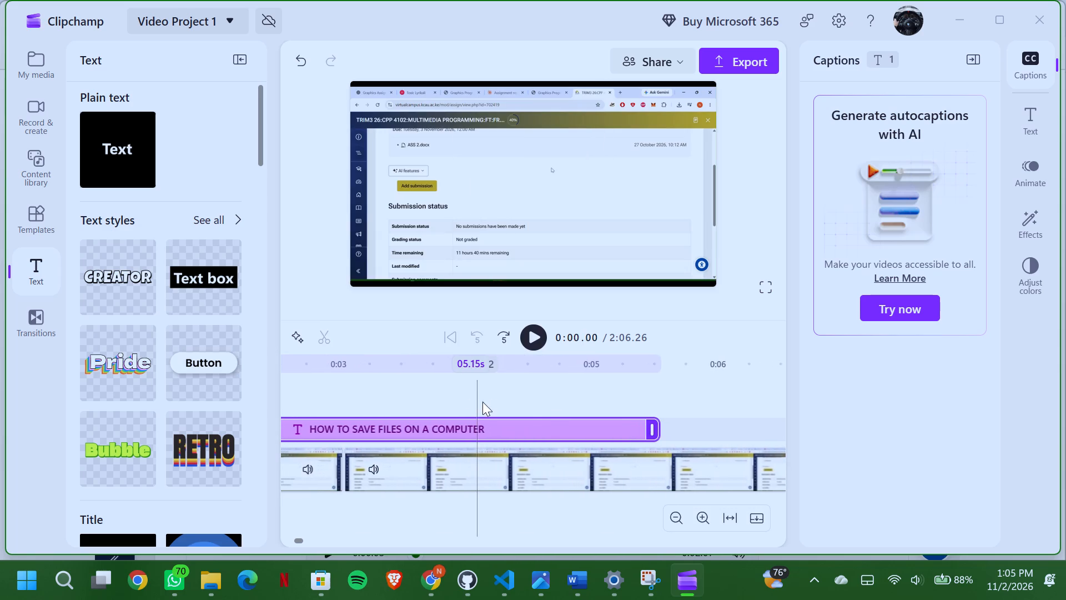
{"action": "scroll", "coordinate": [648, 399], "scroll_direction": "right", "scroll_amount": 1}
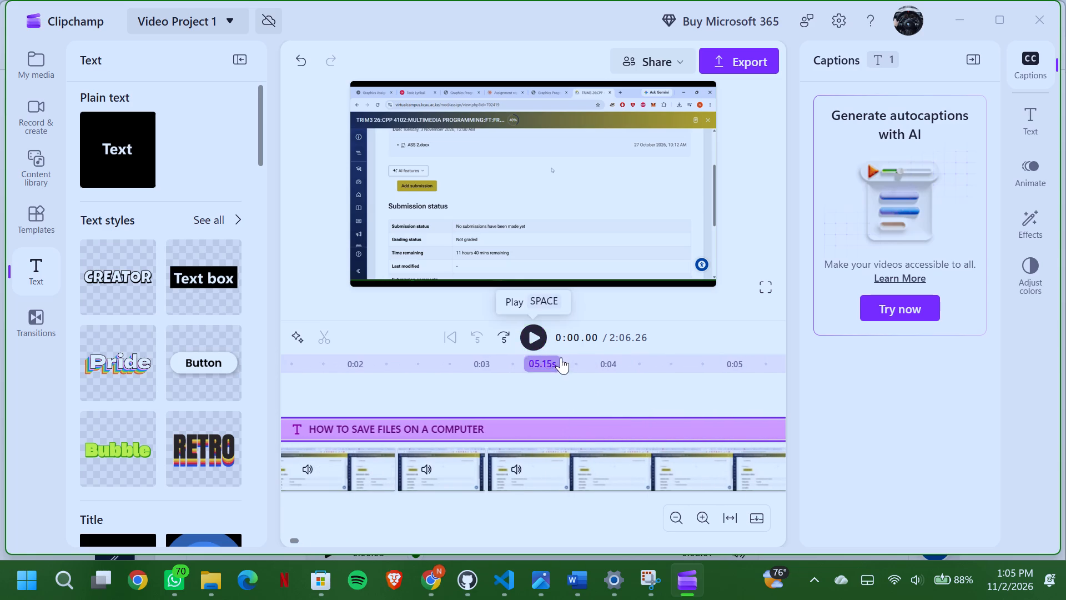
{"action": "left_click", "coordinate": [539, 341]}
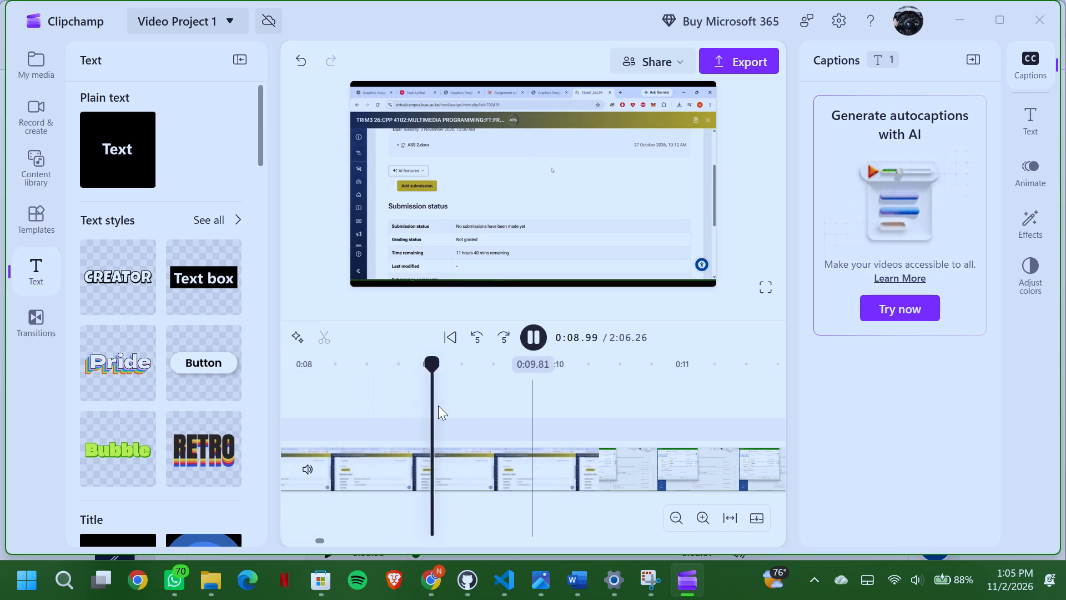
{"action": "scroll", "coordinate": [420, 413], "scroll_direction": "right", "scroll_amount": 2}
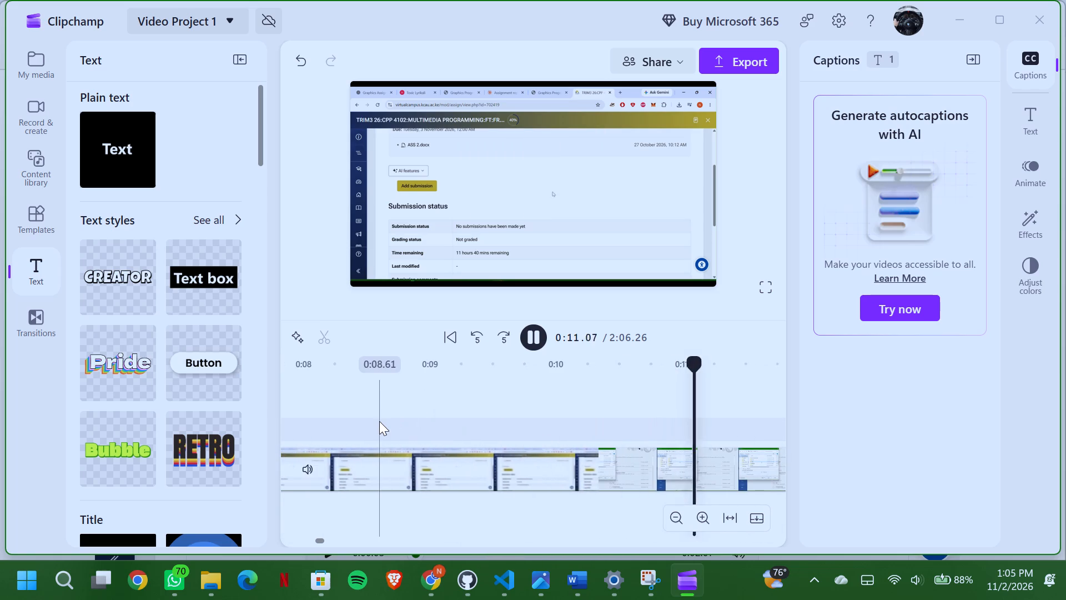
{"action": "scroll", "coordinate": [379, 421], "scroll_direction": "right", "scroll_amount": 3}
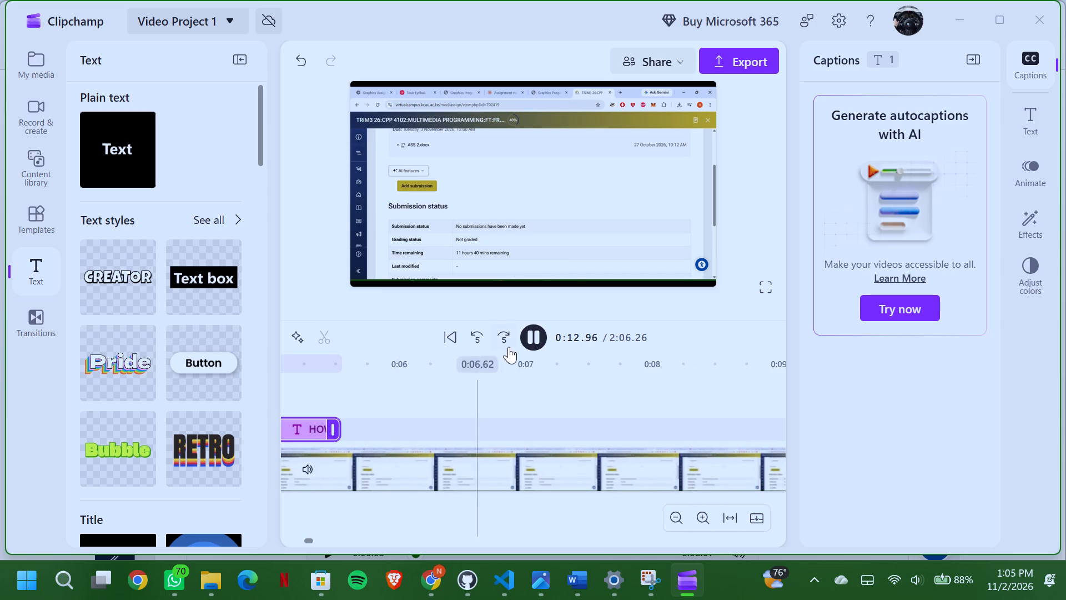
{"action": "left_click", "coordinate": [535, 341]}
Shorten the "HOW TO SAVE FILES ON A COMPUTER" clip from its end to a duration of 4.75 seconds.
{"action": "scroll", "coordinate": [484, 387], "scroll_direction": "right", "scroll_amount": 1}
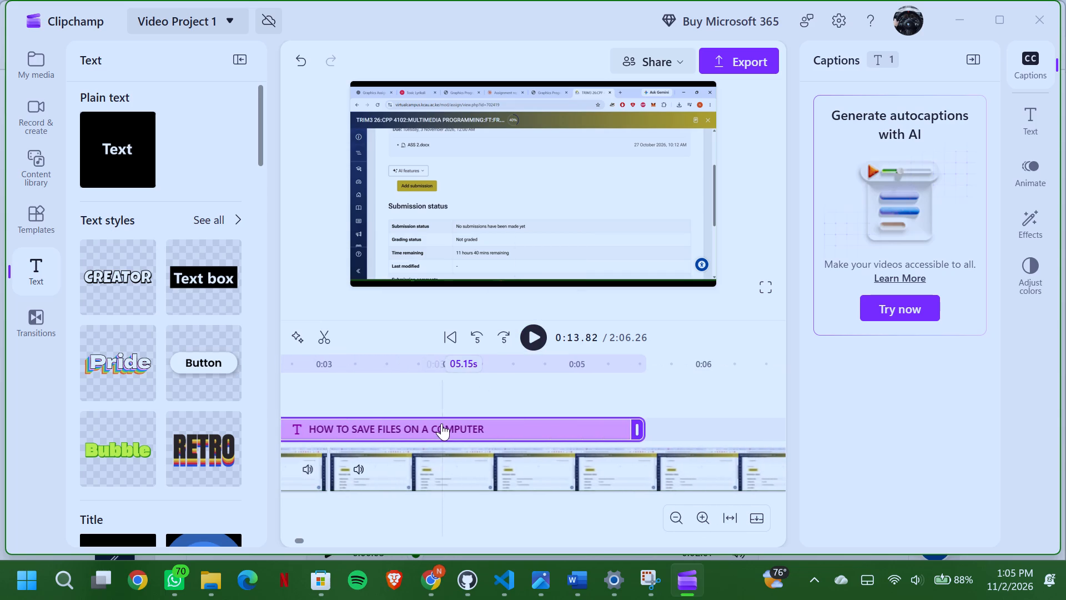
{"action": "left_click", "coordinate": [441, 423]}
{"action": "left_click", "coordinate": [441, 423]}
{"action": "scroll", "coordinate": [441, 423], "scroll_direction": "right", "scroll_amount": 1}
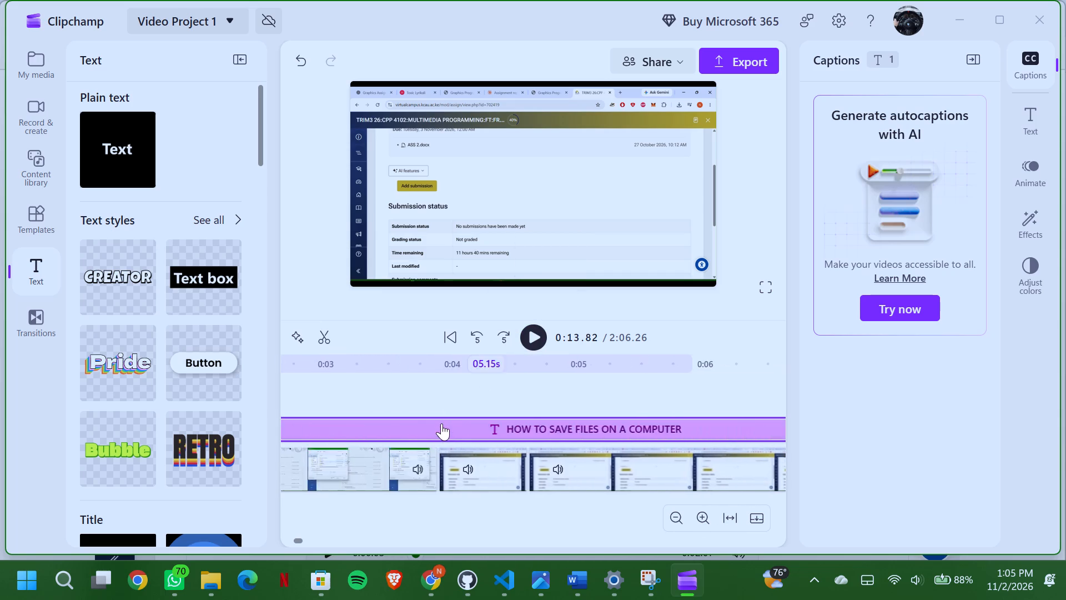
{"action": "scroll", "coordinate": [456, 422], "scroll_direction": "left", "scroll_amount": 1}
{"action": "scroll", "coordinate": [456, 422], "scroll_direction": "right", "scroll_amount": 1}
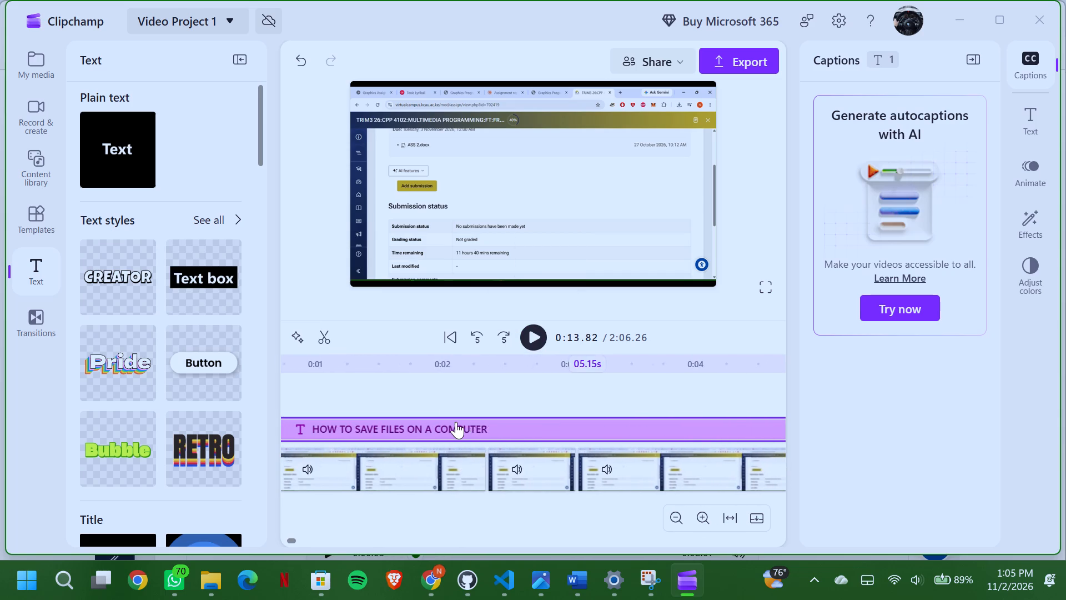
{"action": "scroll", "coordinate": [527, 416], "scroll_direction": "left", "scroll_amount": 1}
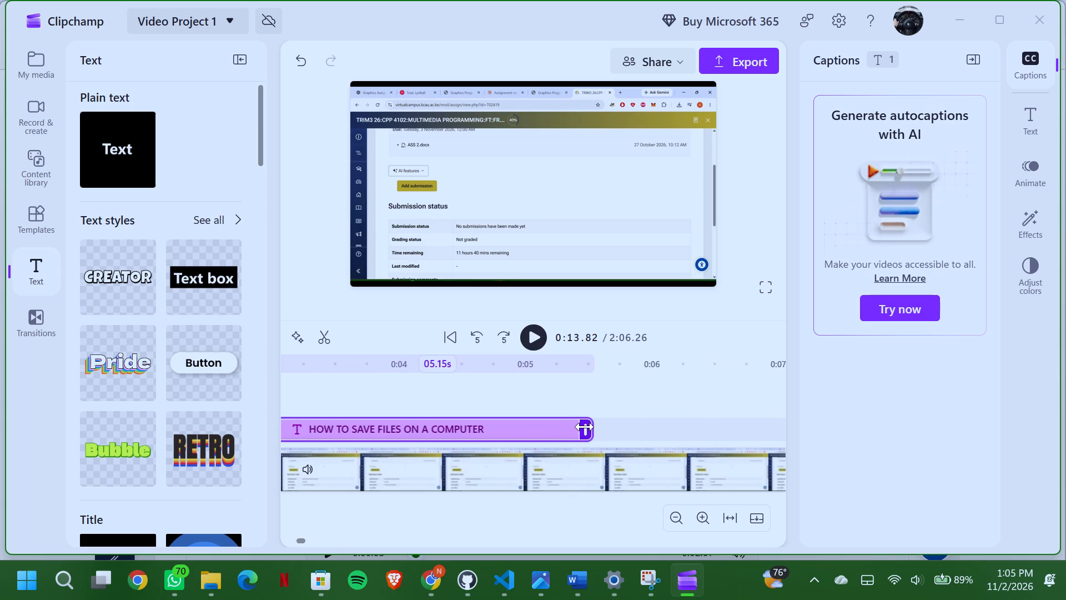
{"action": "left_click_drag", "start_coordinate": [585, 427], "coordinate": [534, 426]}
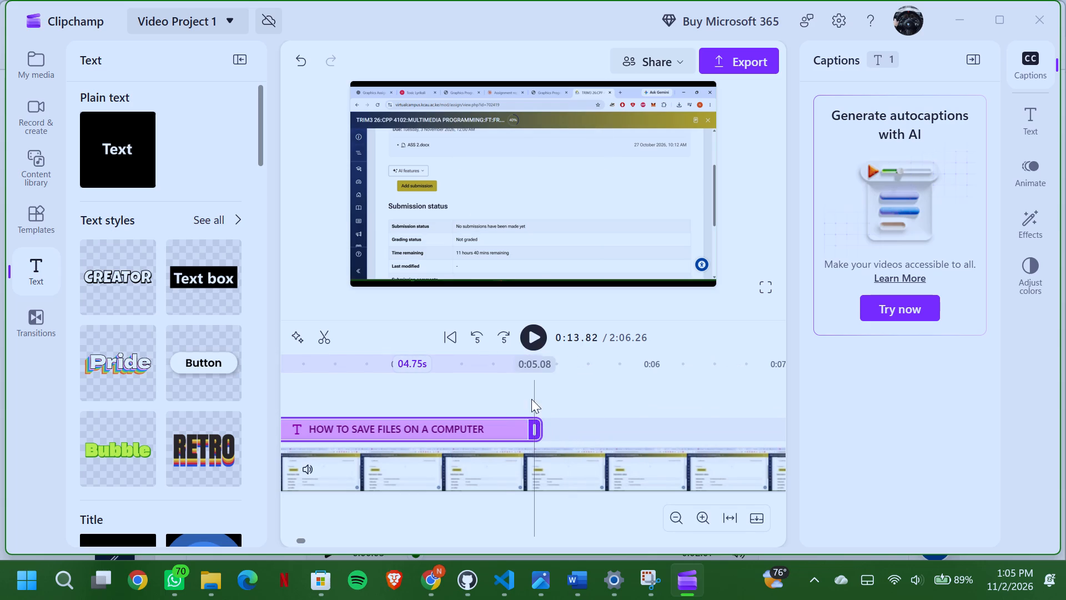
Place the playhead at 0:05.04, near the end of the title clip.
{"action": "left_click", "coordinate": [530, 424]}
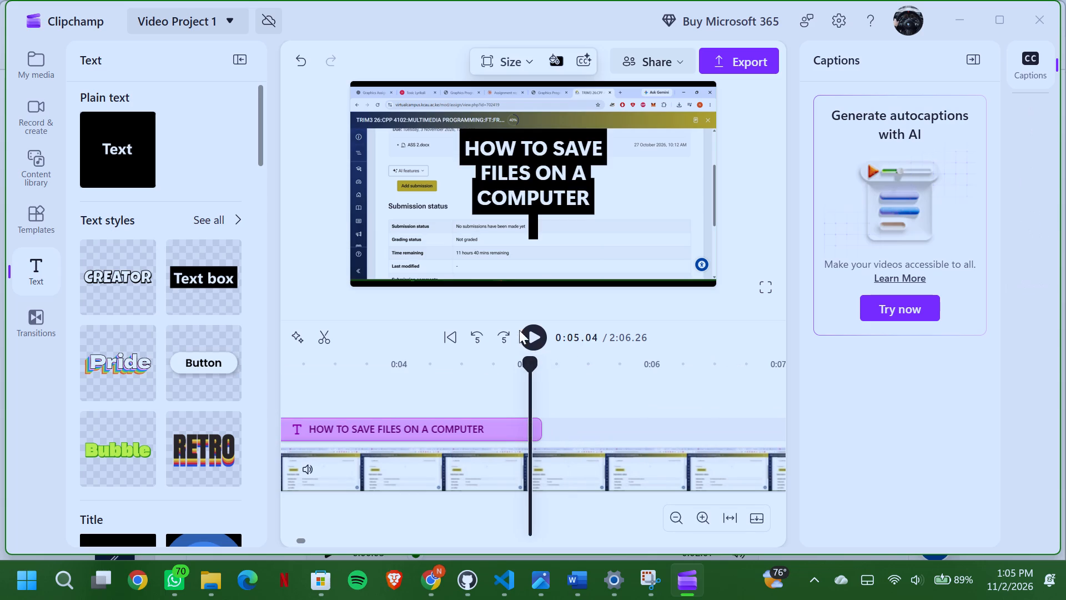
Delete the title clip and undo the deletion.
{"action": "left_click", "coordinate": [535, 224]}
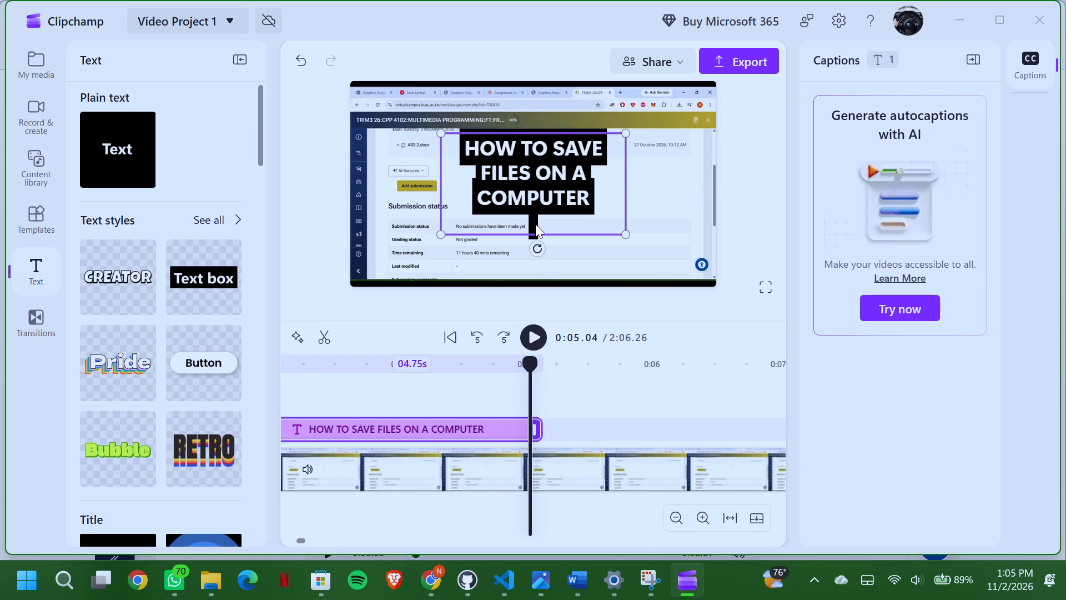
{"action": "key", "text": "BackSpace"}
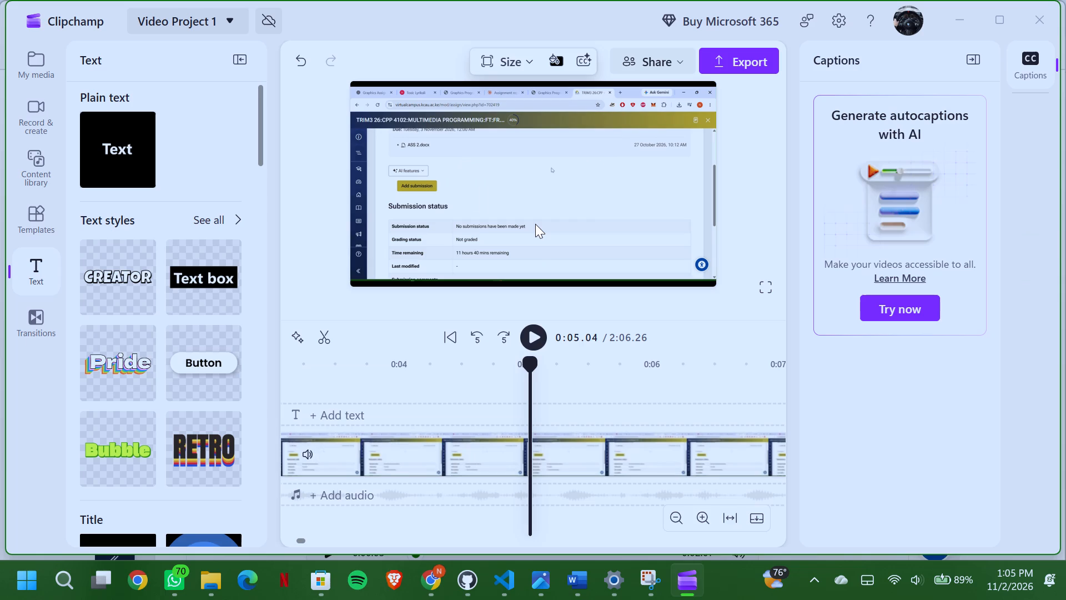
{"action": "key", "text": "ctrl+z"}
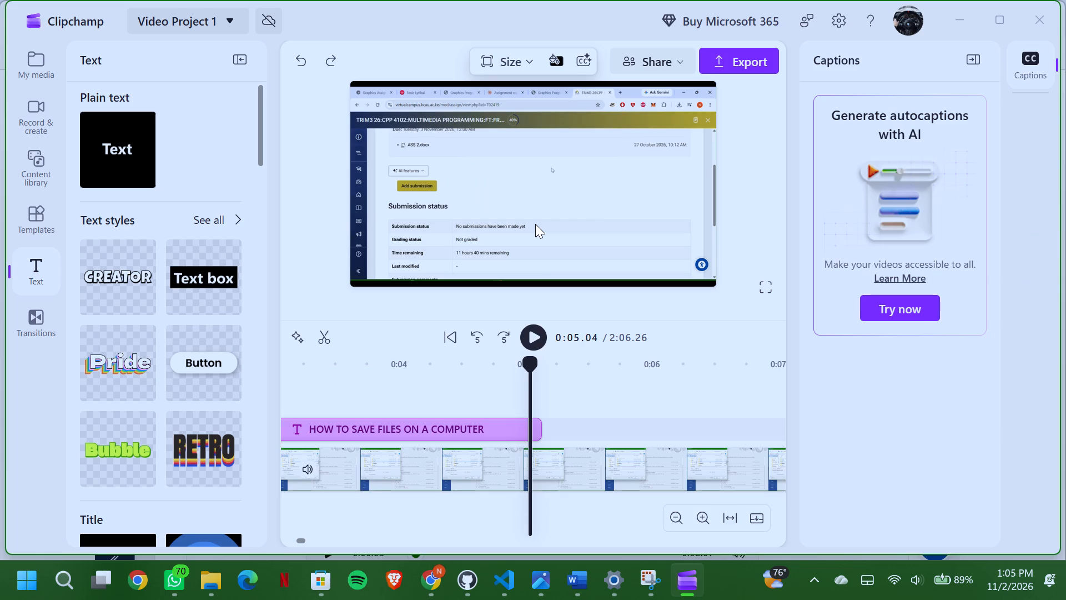
Remove the empty last line from the title text in the preview.
{"action": "left_click", "coordinate": [590, 196]}
{"action": "left_click", "coordinate": [590, 196]}
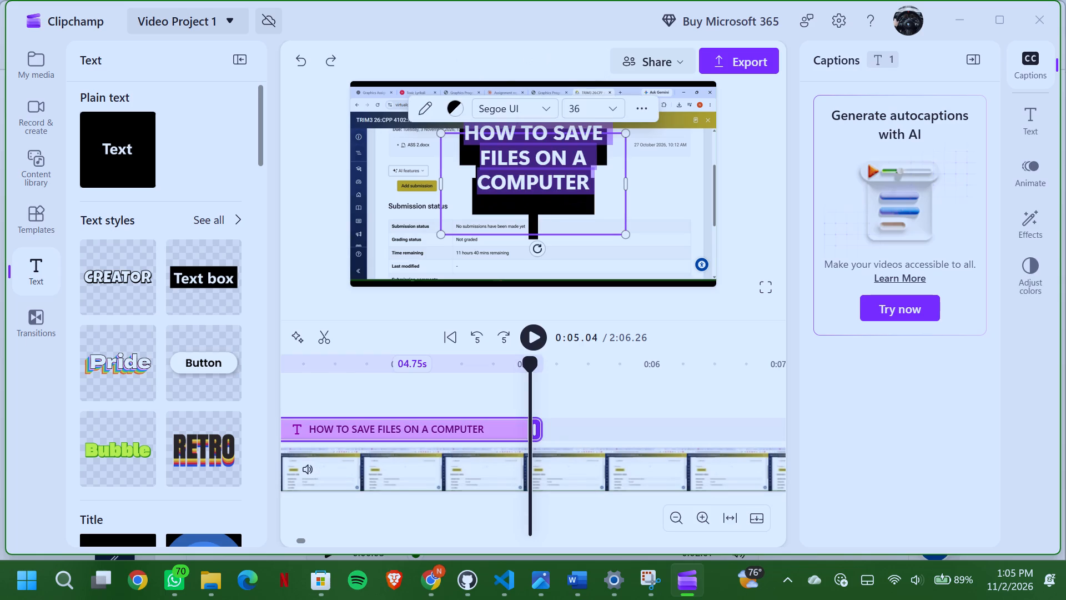
{"action": "left_click", "coordinate": [590, 197]}
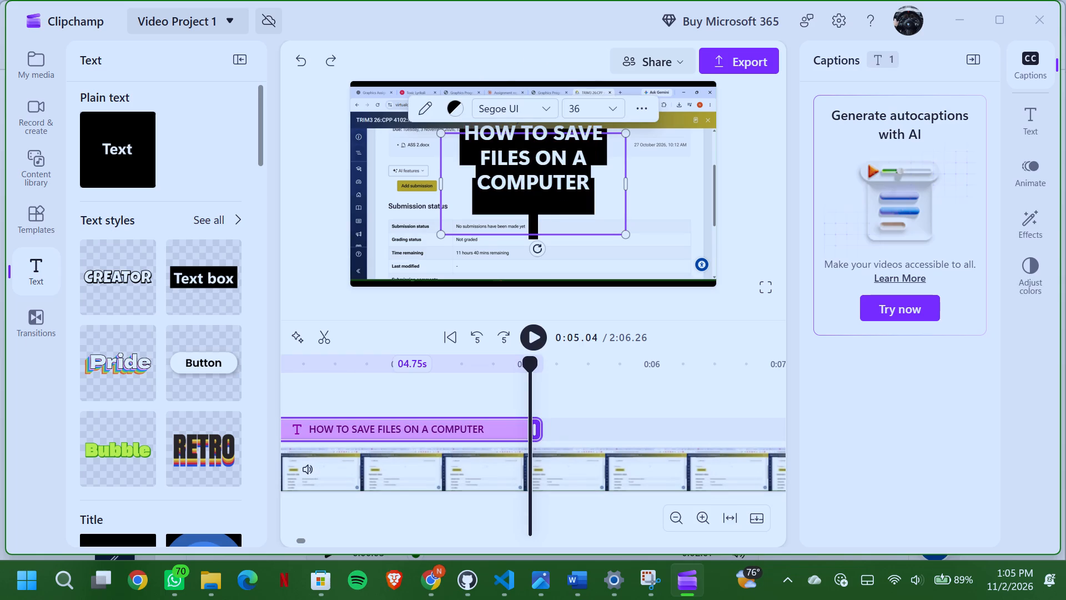
{"action": "key", "text": "BackSpace"}
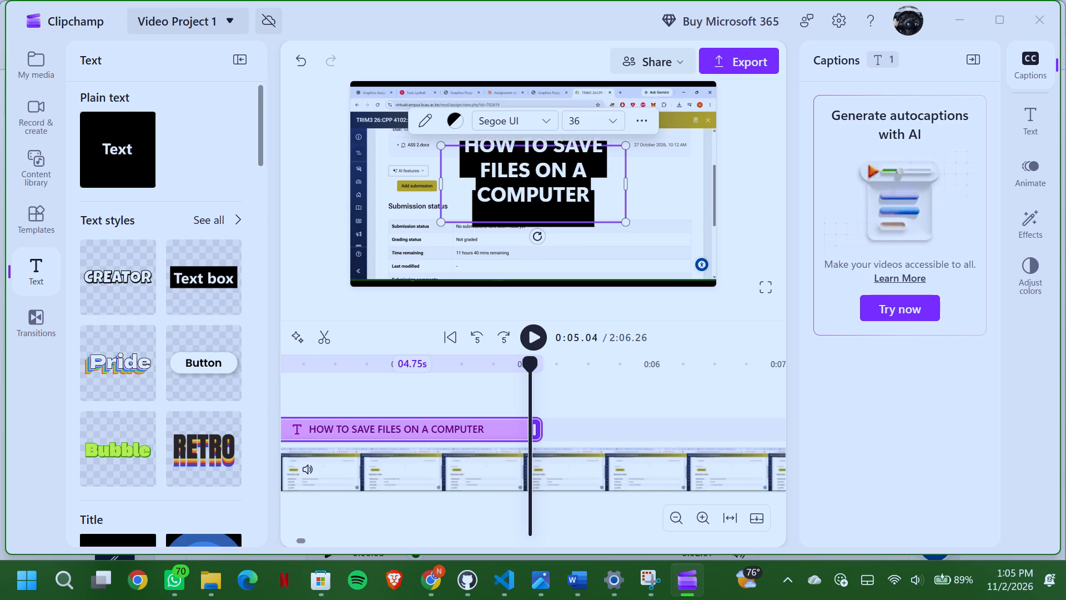
Widen the title's text box on both sides to nearly the full frame width, wrapping the text onto two lines.
{"action": "left_click_drag", "start_coordinate": [627, 181], "coordinate": [681, 162]}
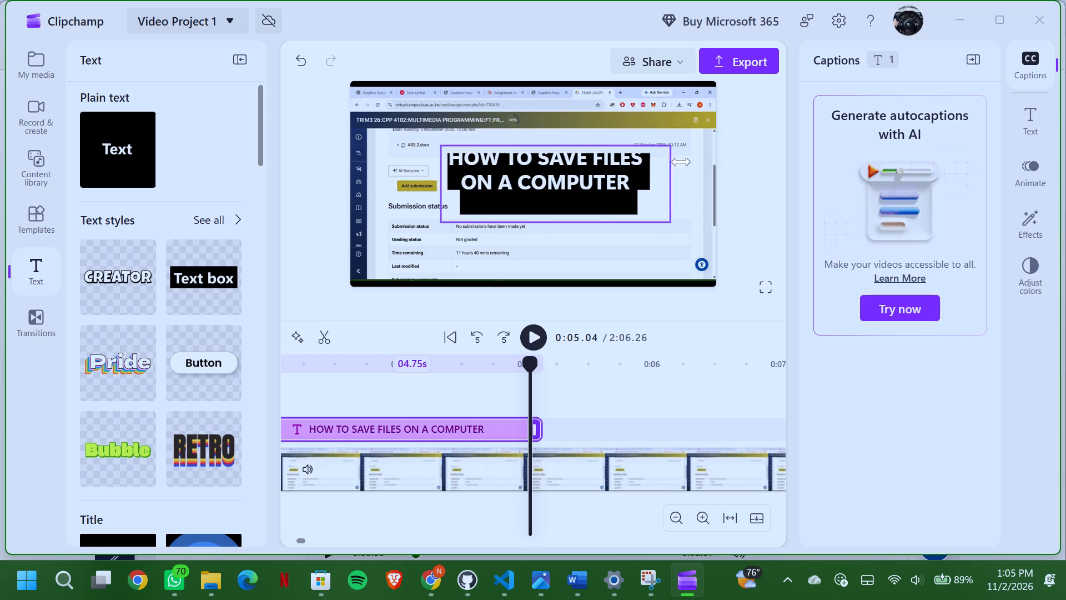
{"action": "left_click_drag", "start_coordinate": [681, 162], "coordinate": [688, 159]}
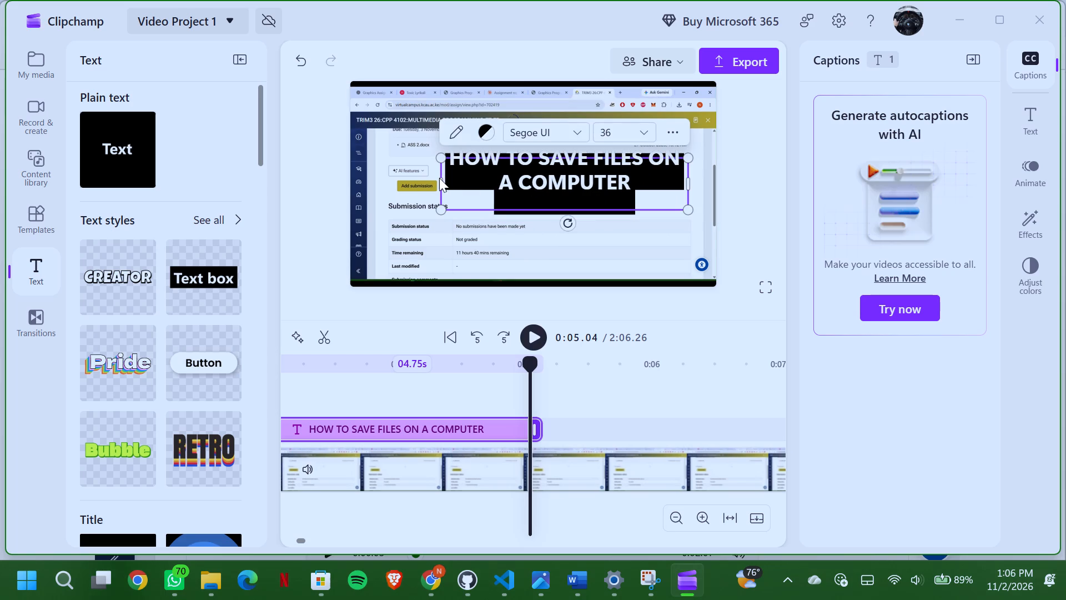
{"action": "left_click_drag", "start_coordinate": [439, 178], "coordinate": [354, 83]}
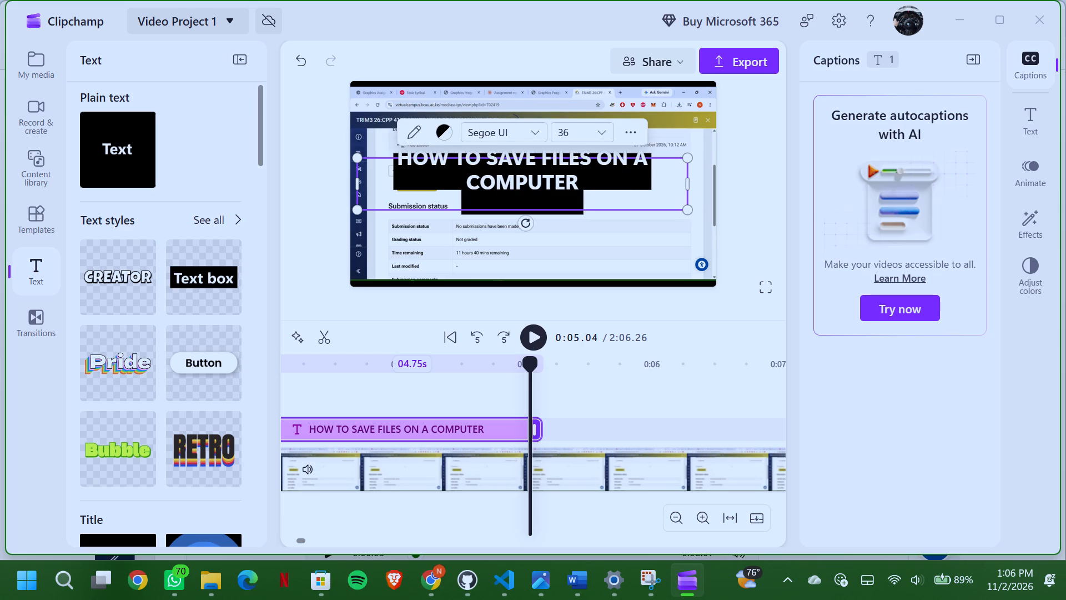
Move the screen recording slightly down within the preview frame.
{"action": "left_click", "coordinate": [582, 235]}
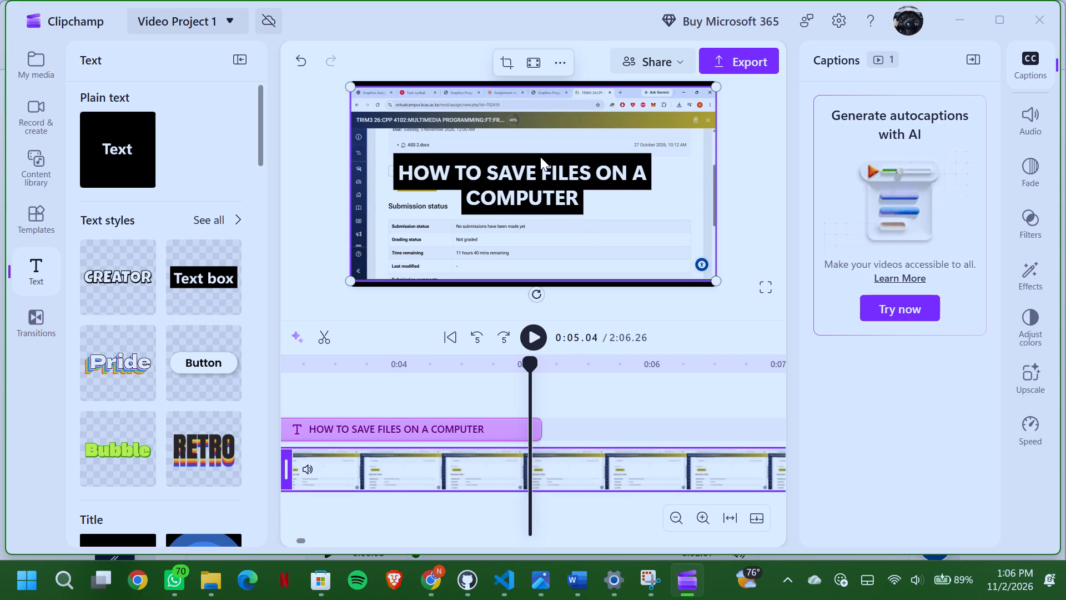
{"action": "left_click_drag", "start_coordinate": [539, 157], "coordinate": [540, 169]}
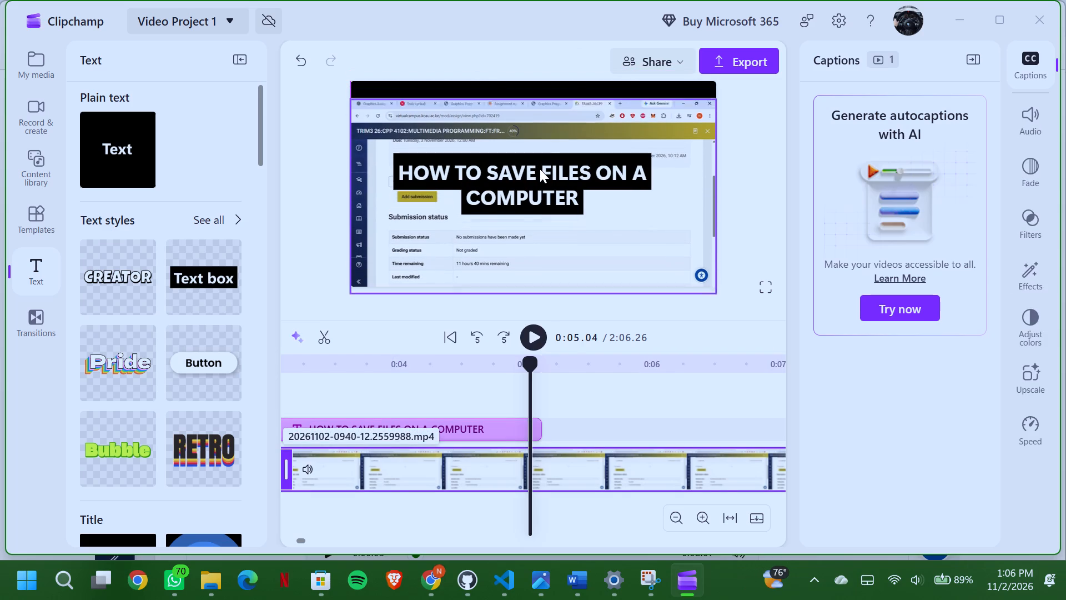
Move the title text up to the top edge of the frame, roughly centred horizontally over the black bar.
{"action": "left_click_drag", "start_coordinate": [540, 173], "coordinate": [539, 145]}
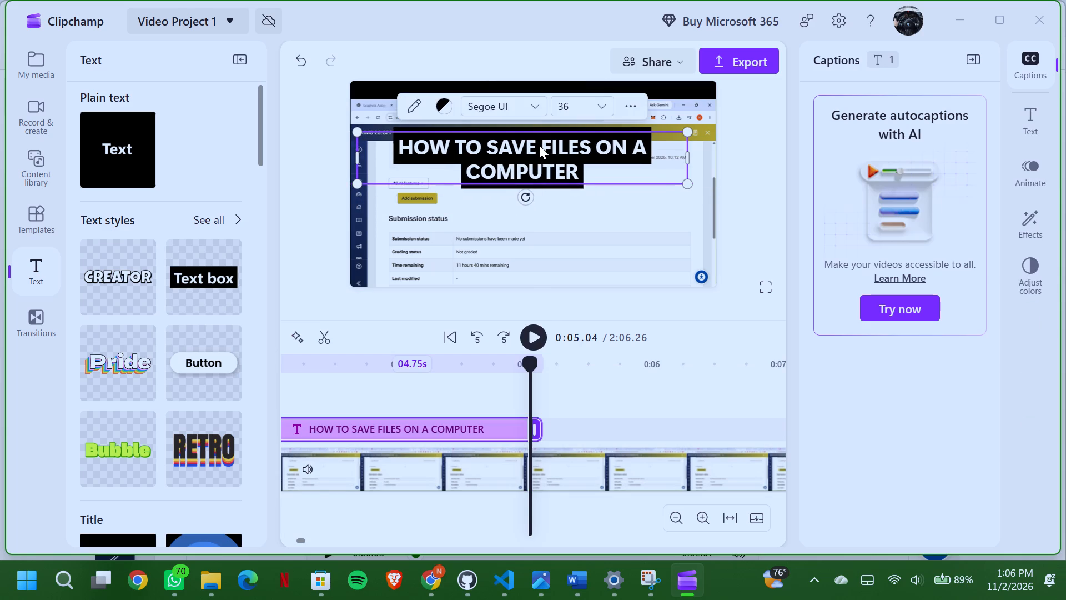
{"action": "left_click_drag", "start_coordinate": [539, 145], "coordinate": [544, 94]}
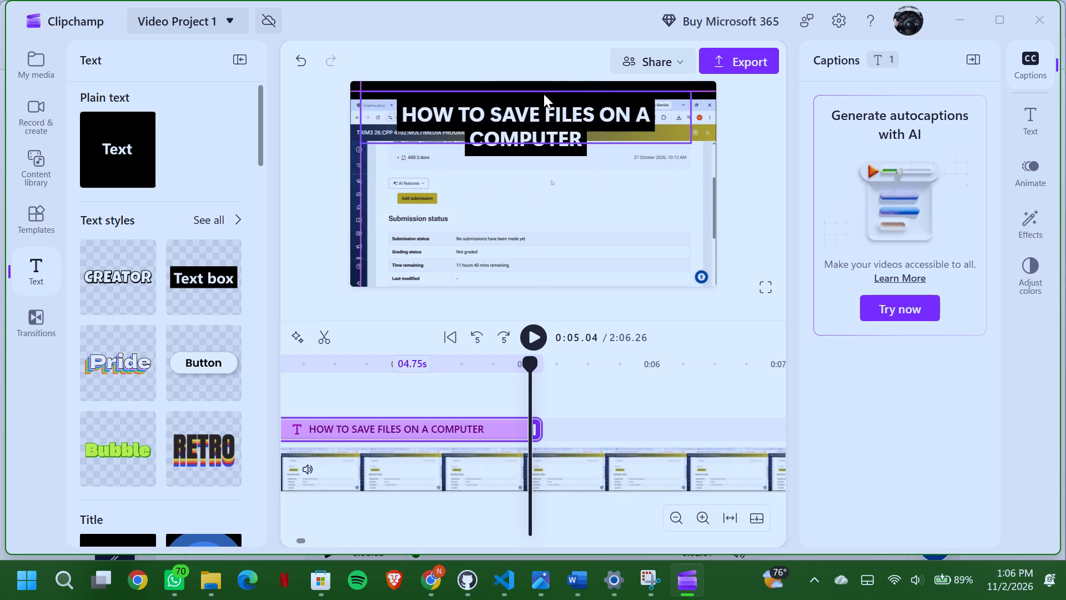
{"action": "left_click_drag", "start_coordinate": [544, 94], "coordinate": [548, 87]}
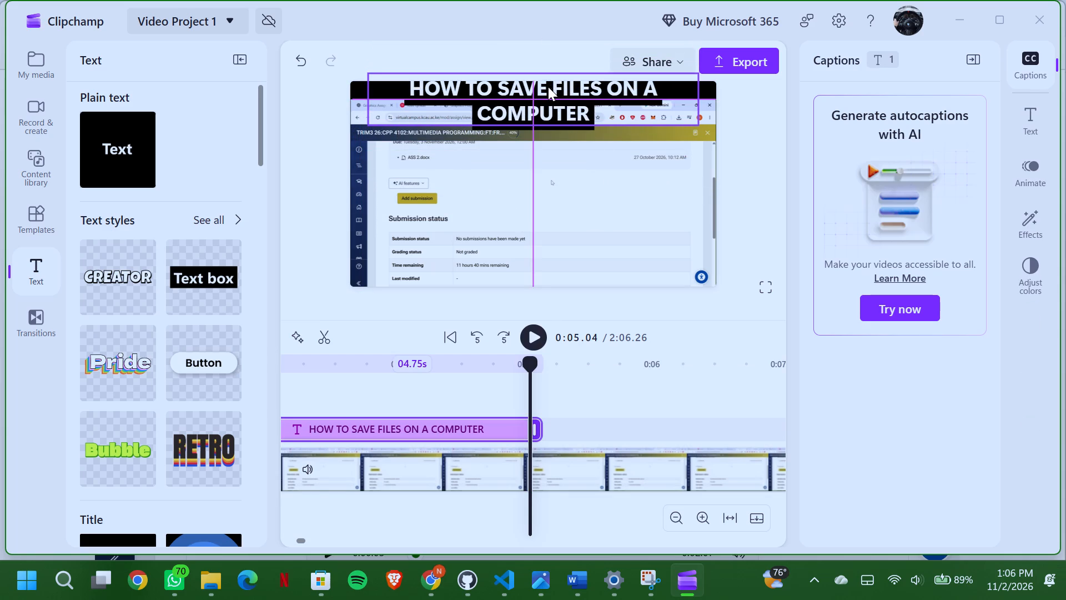
{"action": "left_click_drag", "start_coordinate": [548, 87], "coordinate": [547, 92]}
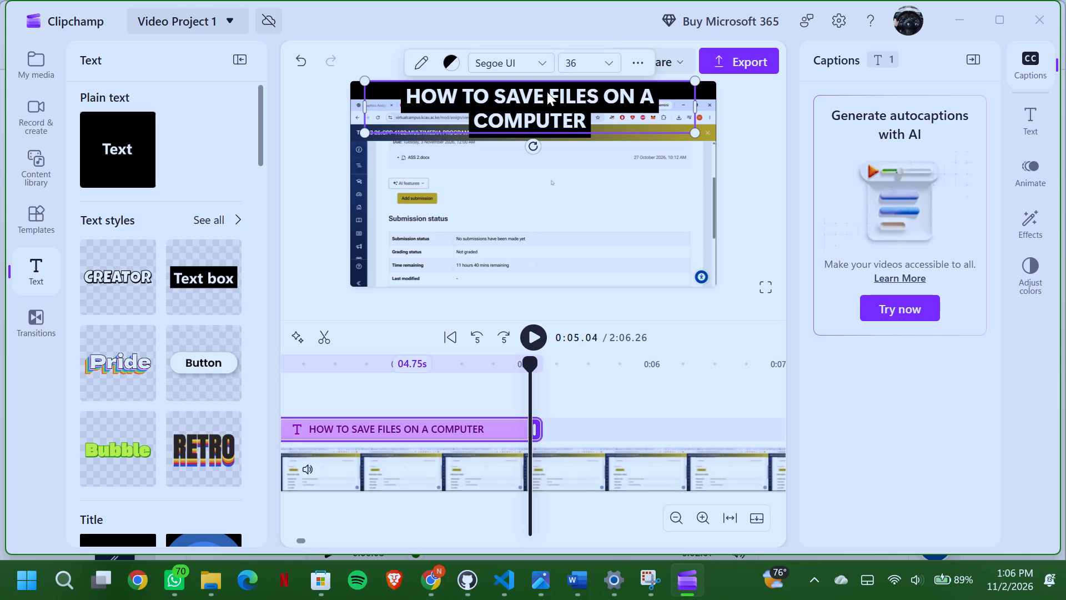
Move the screen recording up in the preview so thin, nearly equal black bars remain above and below it.
{"action": "double_click", "coordinate": [595, 193]}
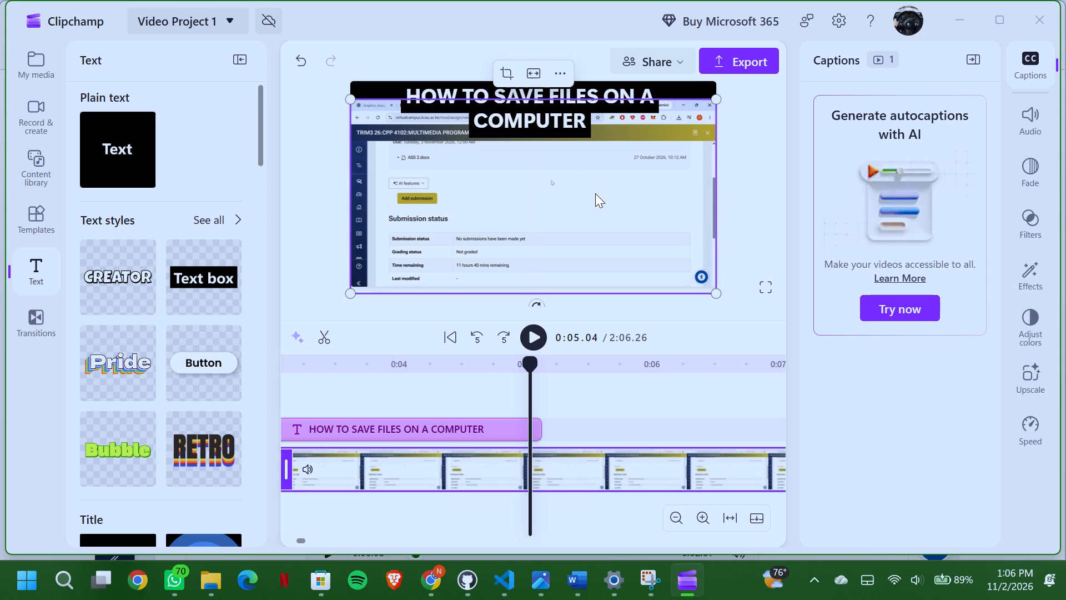
{"action": "left_click_drag", "start_coordinate": [595, 193], "coordinate": [595, 184]}
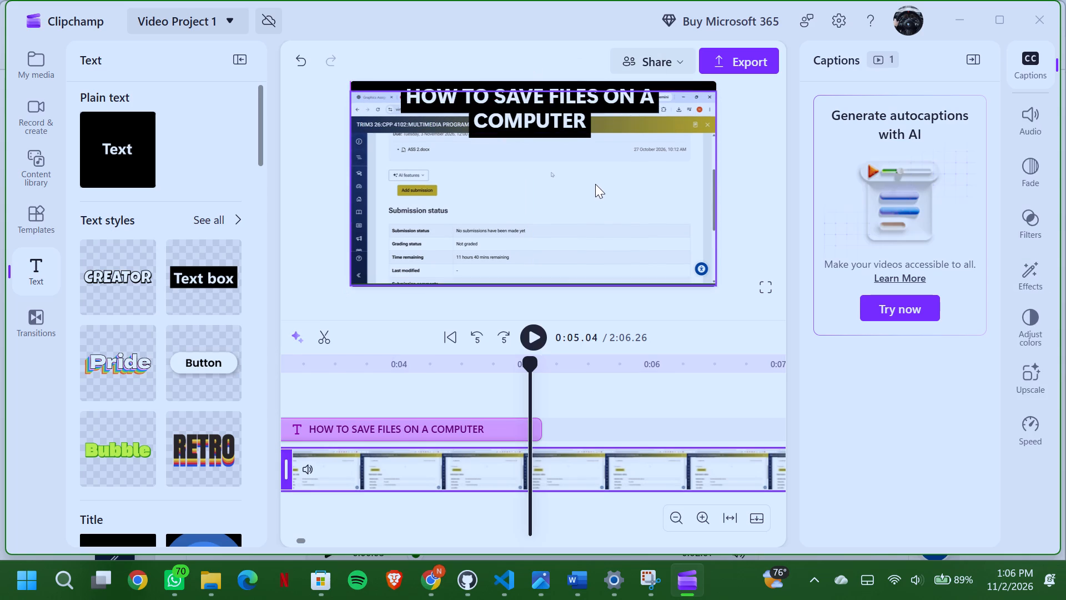
{"action": "left_click_drag", "start_coordinate": [595, 184], "coordinate": [595, 182]}
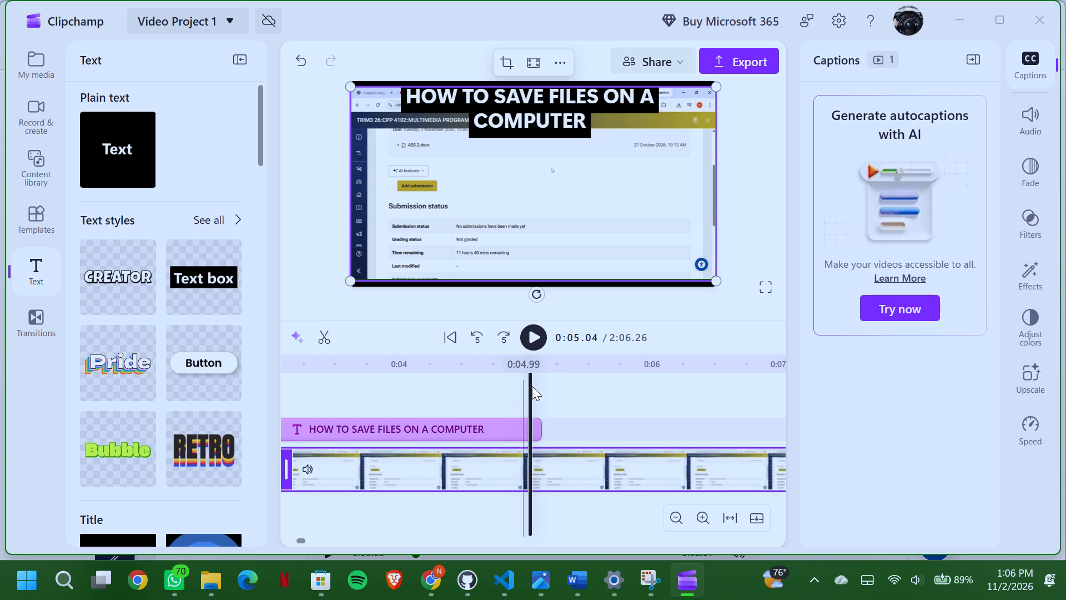
Retrim both ends of the title clip to start at about 0:02.44 and last about 4.23 s, and play it back.
{"action": "left_click", "coordinate": [679, 517]}
{"action": "left_click", "coordinate": [679, 517]}
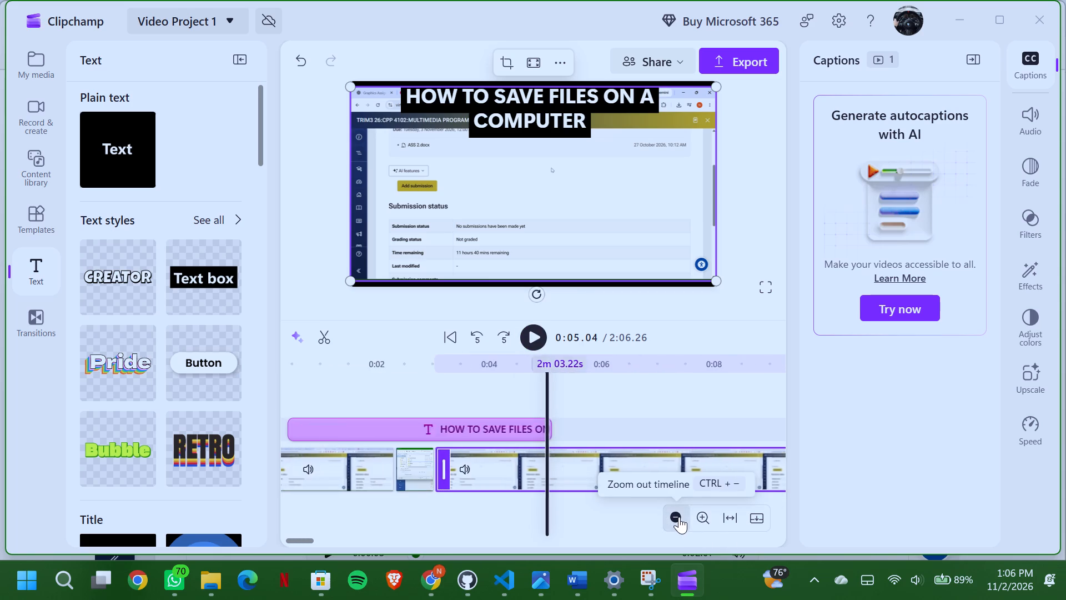
{"action": "left_click", "coordinate": [679, 517]}
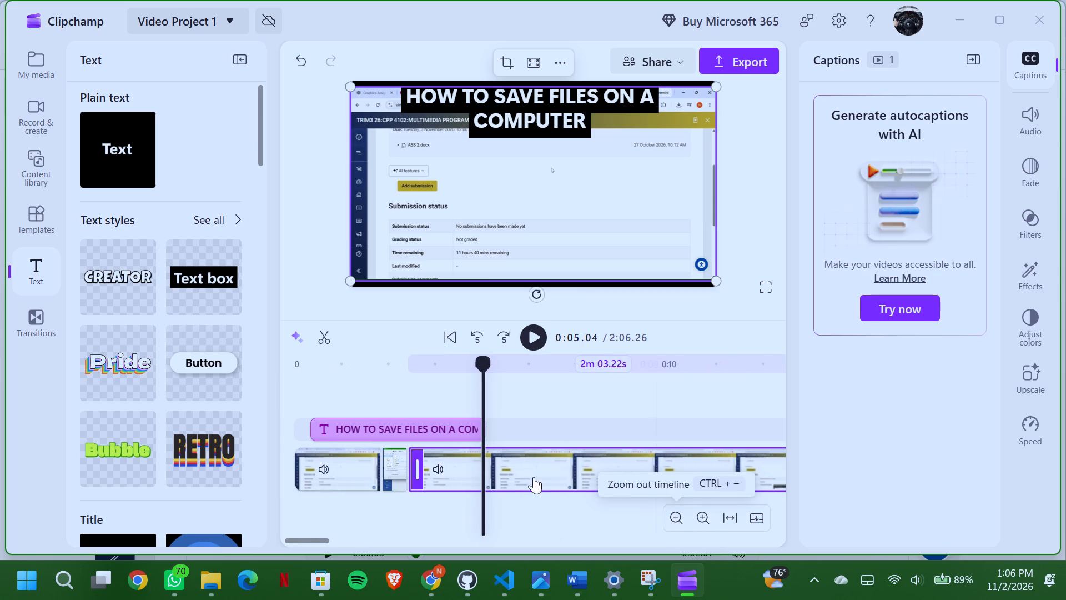
{"action": "left_click", "coordinate": [529, 344]}
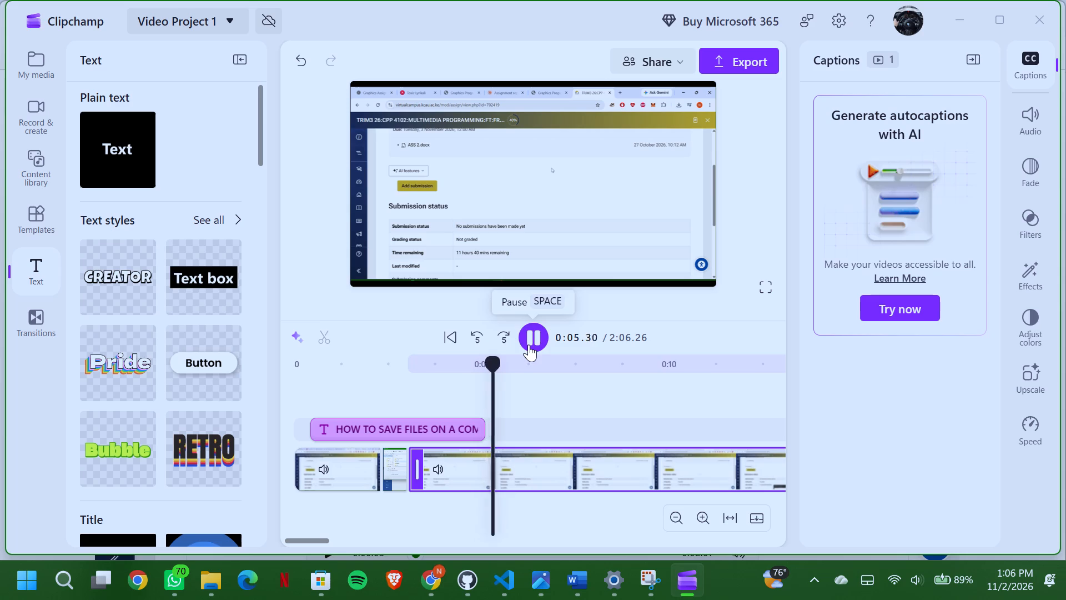
{"action": "left_click", "coordinate": [536, 341]}
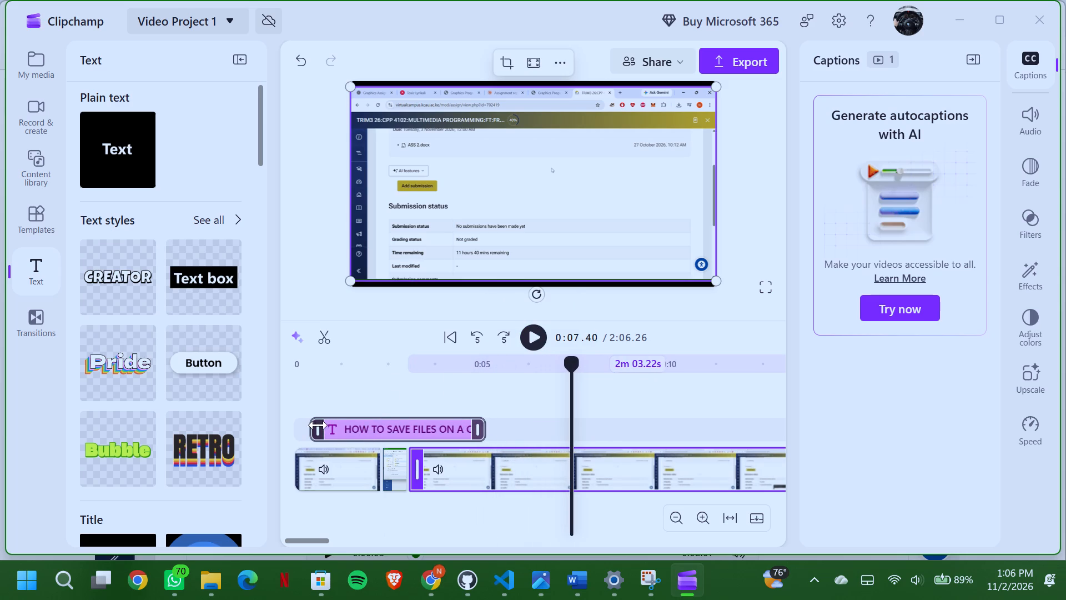
{"action": "left_click_drag", "start_coordinate": [316, 424], "coordinate": [393, 432]}
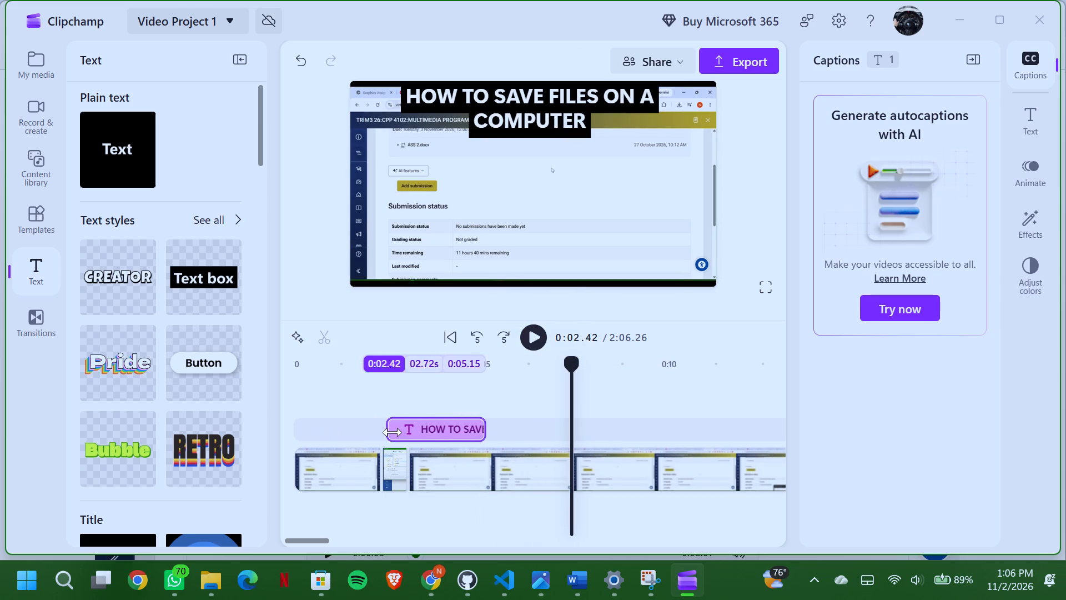
{"action": "left_click_drag", "start_coordinate": [479, 424], "coordinate": [532, 434]}
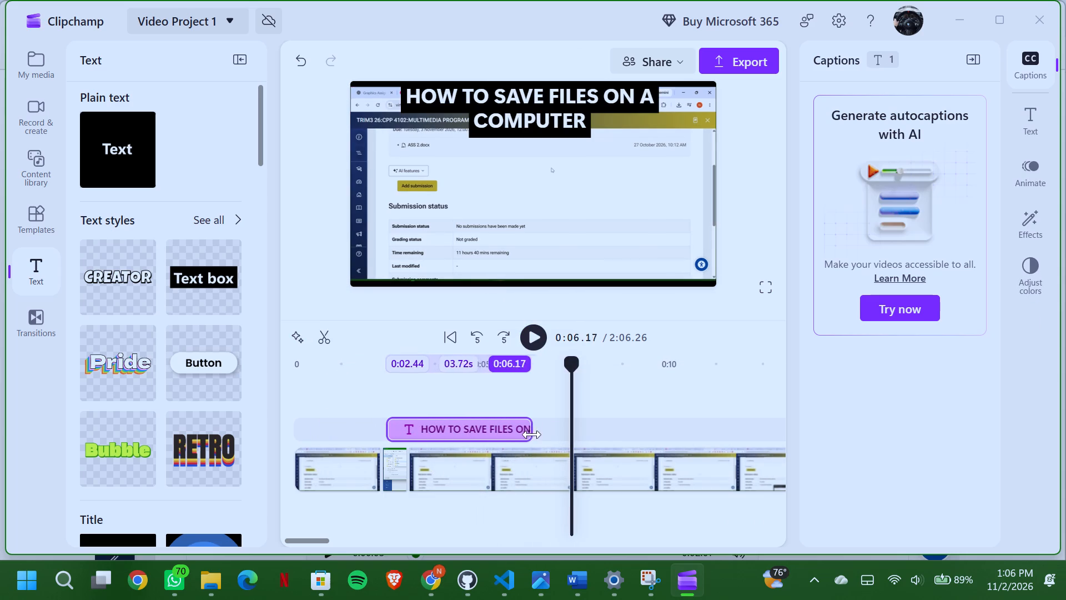
{"action": "left_click_drag", "start_coordinate": [532, 434], "coordinate": [536, 434]}
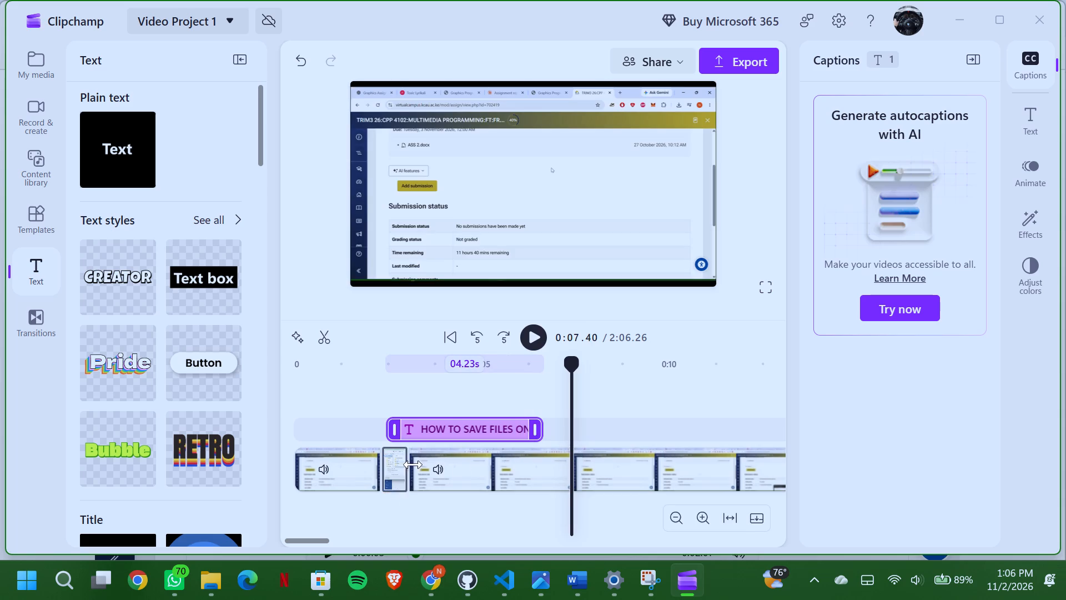
{"action": "left_click", "coordinate": [481, 347]}
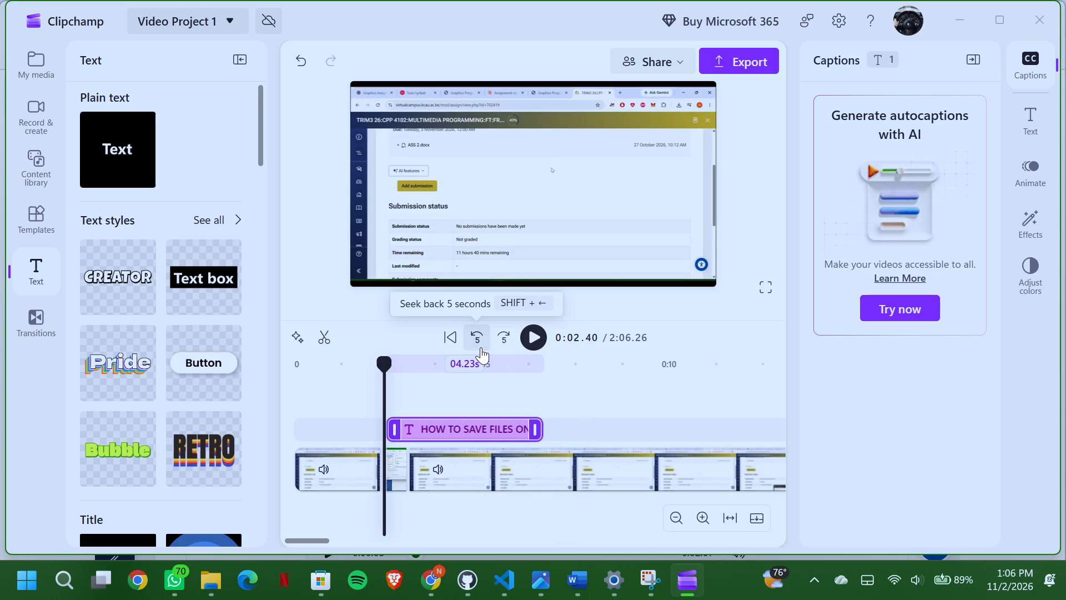
{"action": "left_click", "coordinate": [533, 346]}
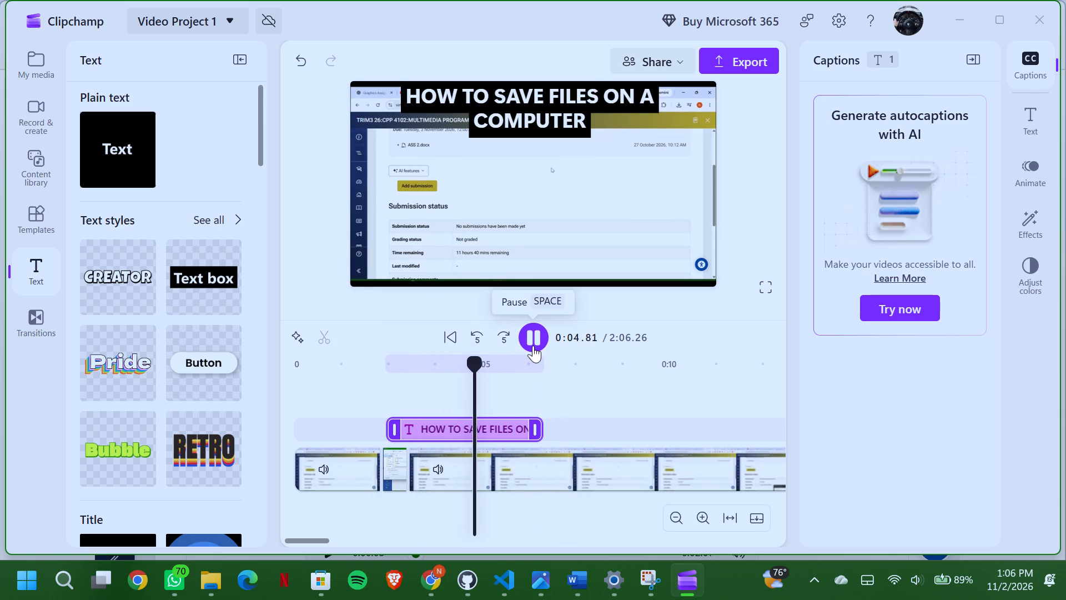
{"action": "left_click", "coordinate": [472, 339]}
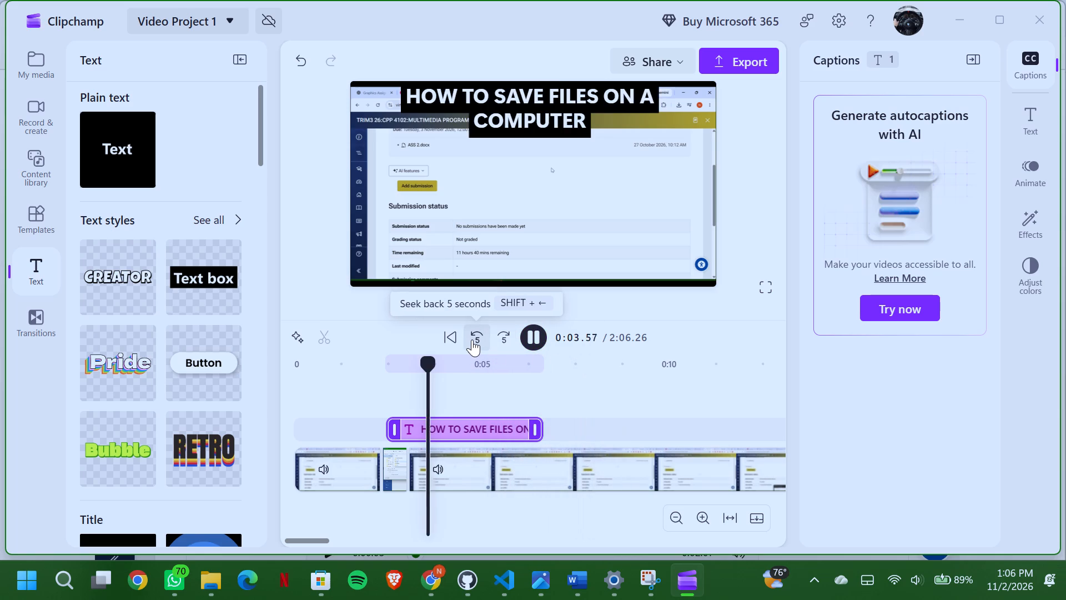
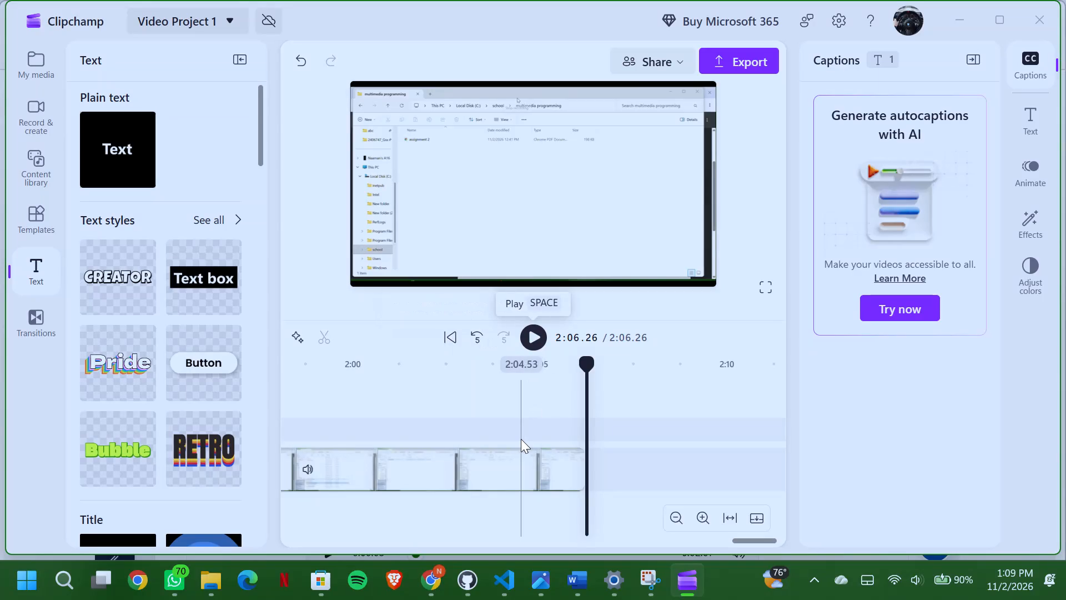
Close the gap before the opening title clip so that the title starts at 0:00 on the timeline.
{"action": "scroll", "coordinate": [521, 439], "scroll_direction": "right", "scroll_amount": 1}
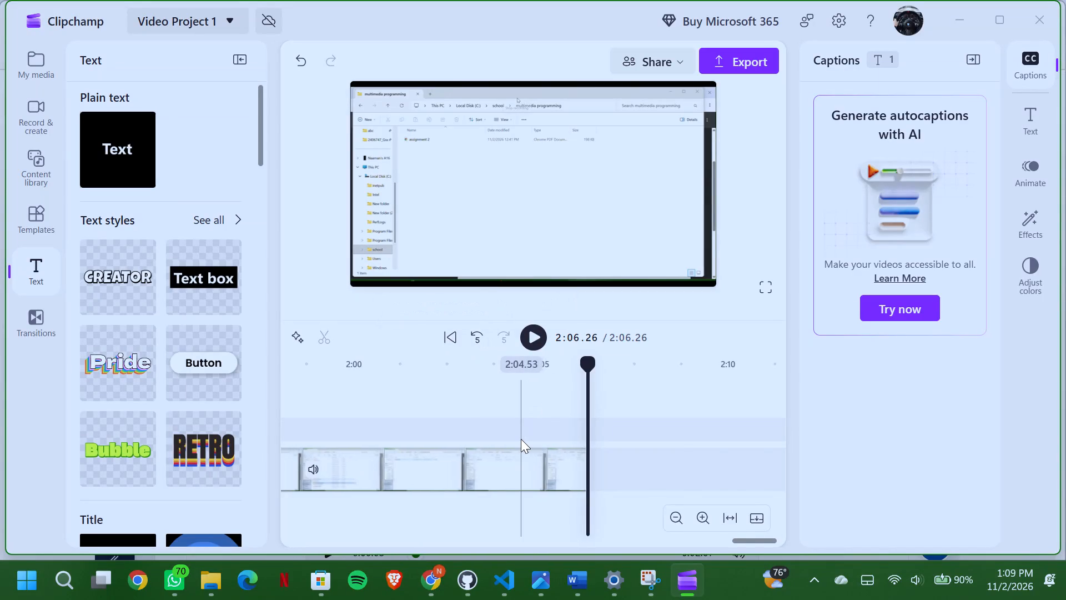
{"action": "scroll", "coordinate": [521, 439], "scroll_direction": "right", "scroll_amount": 1}
{"action": "scroll", "coordinate": [631, 456], "scroll_direction": "right", "scroll_amount": 1}
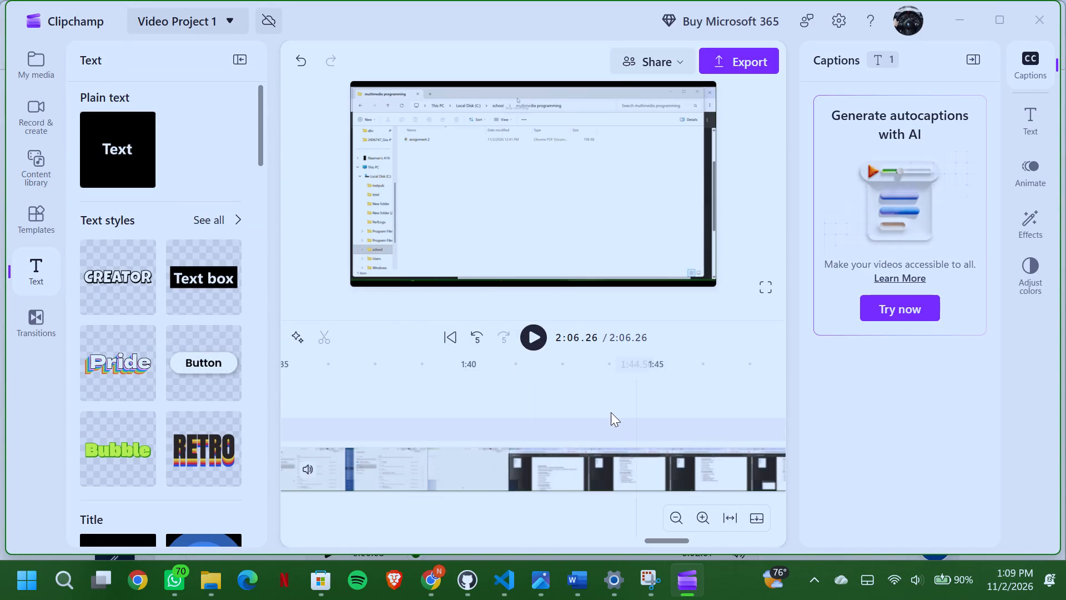
{"action": "scroll", "coordinate": [610, 412], "scroll_direction": "right", "scroll_amount": 4}
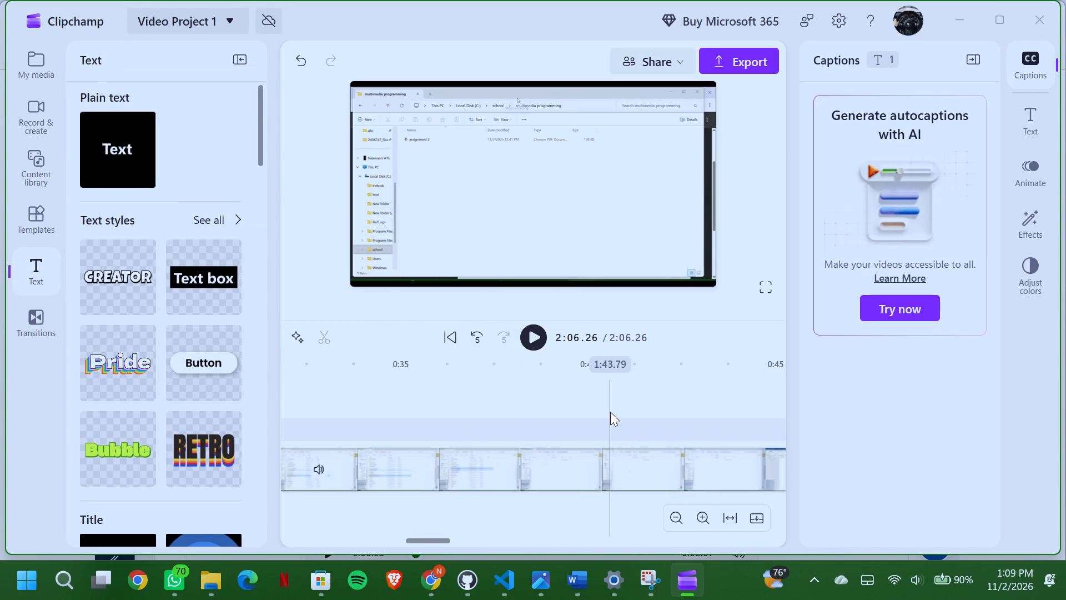
{"action": "scroll", "coordinate": [610, 412], "scroll_direction": "right", "scroll_amount": 4}
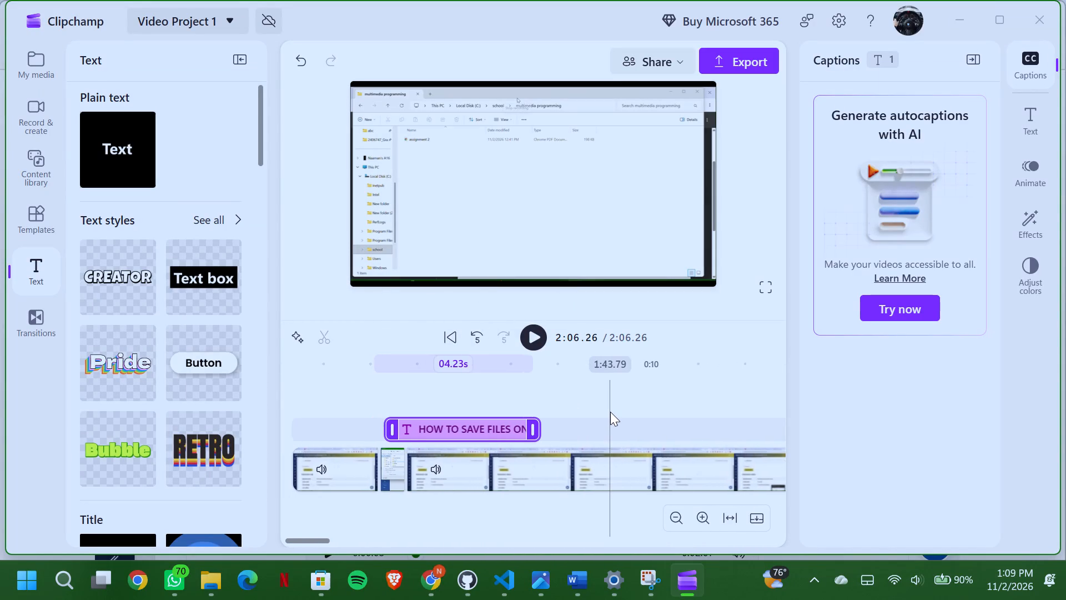
{"action": "left_click", "coordinate": [341, 434]}
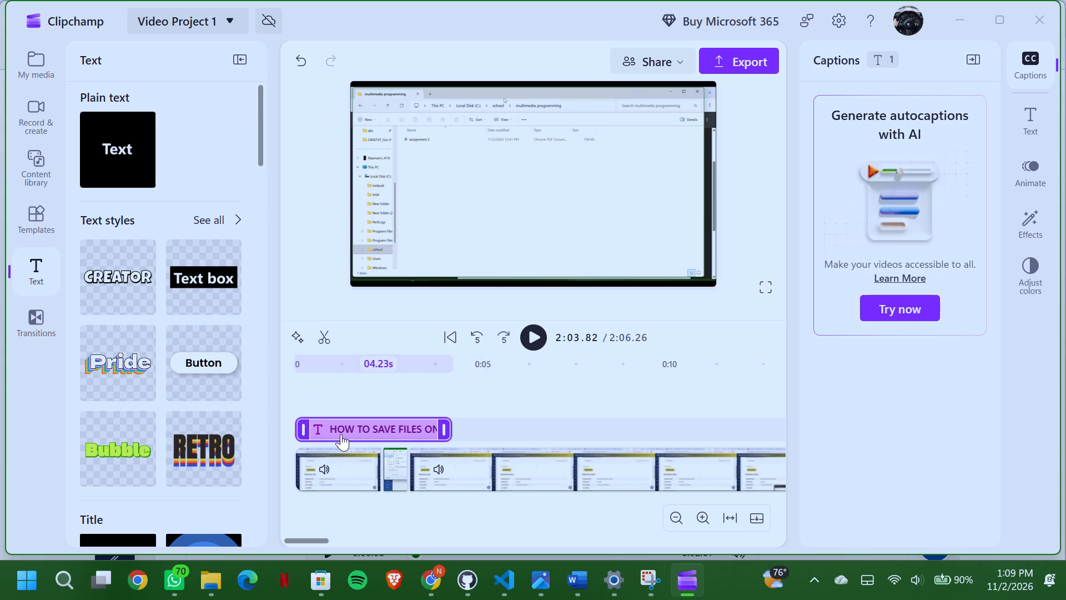
Play the video back from the beginning and pause it at about 0:19.
{"action": "left_click", "coordinate": [533, 345]}
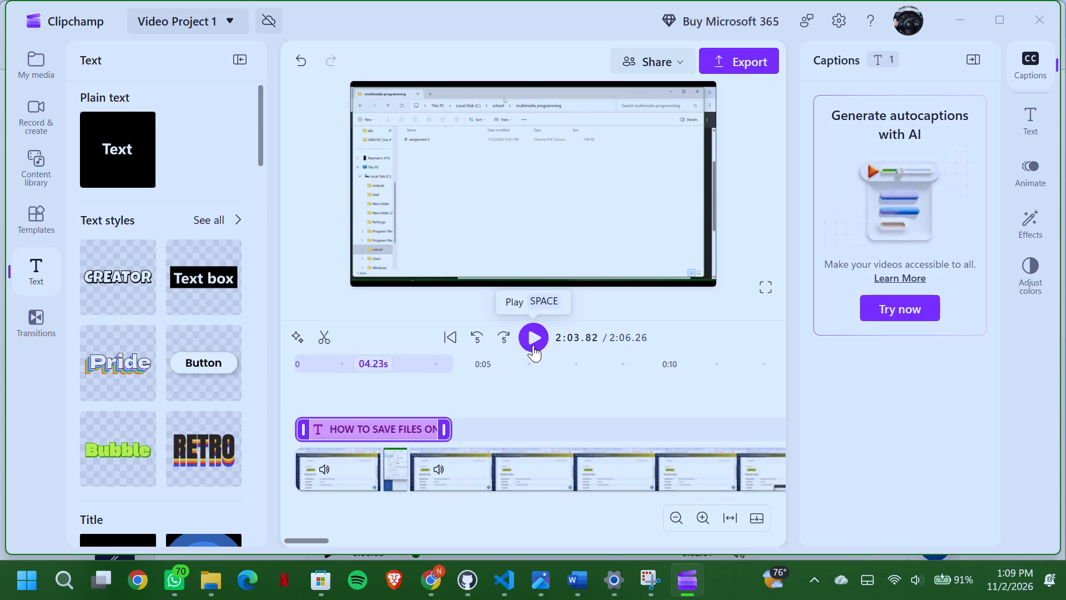
{"action": "left_click", "coordinate": [458, 337]}
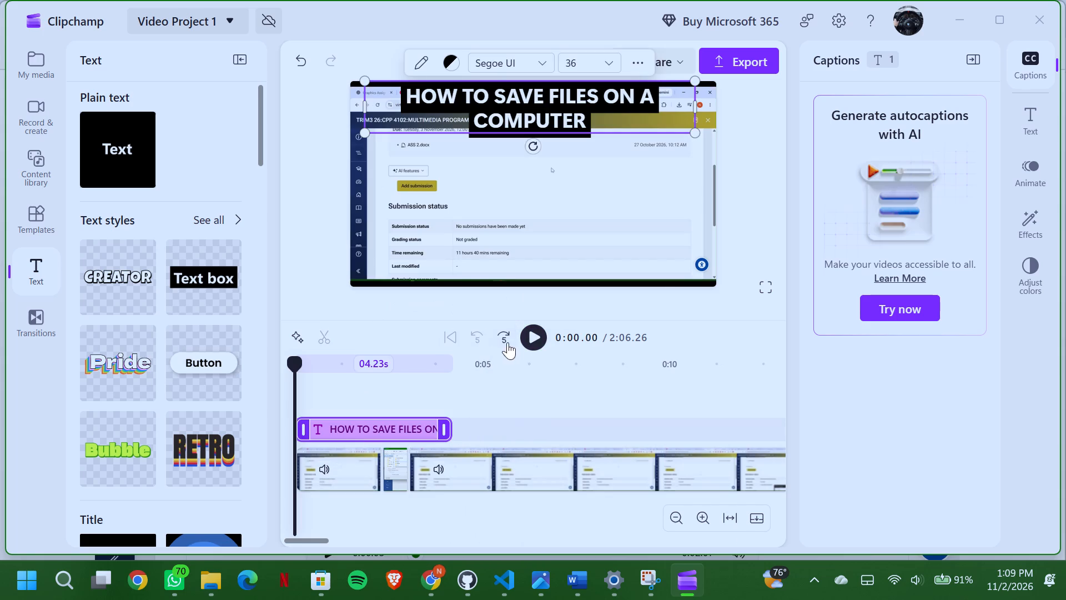
{"action": "left_click", "coordinate": [526, 343]}
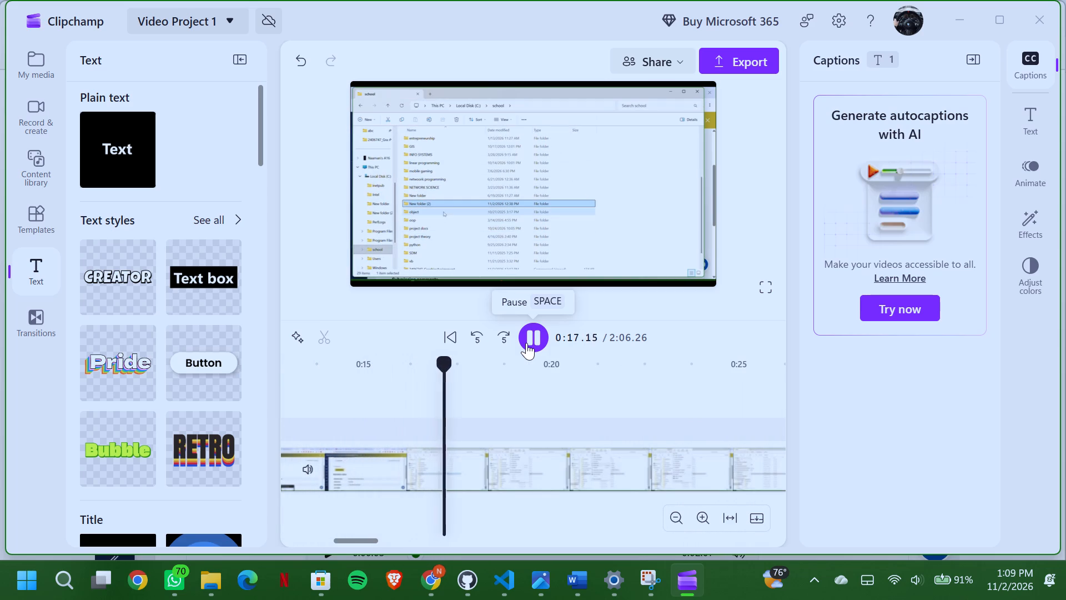
{"action": "left_click", "coordinate": [526, 343]}
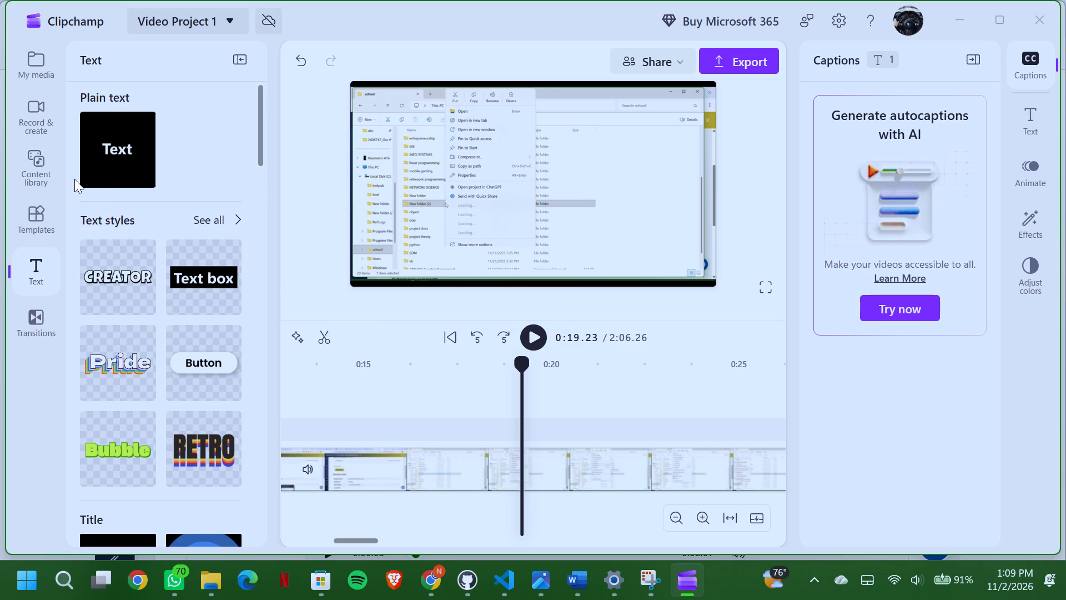
Audition the four "Let go" tracks in the content library's Funky Disco music collection, from the 30-second version to the full-length one.
{"action": "left_click", "coordinate": [52, 172]}
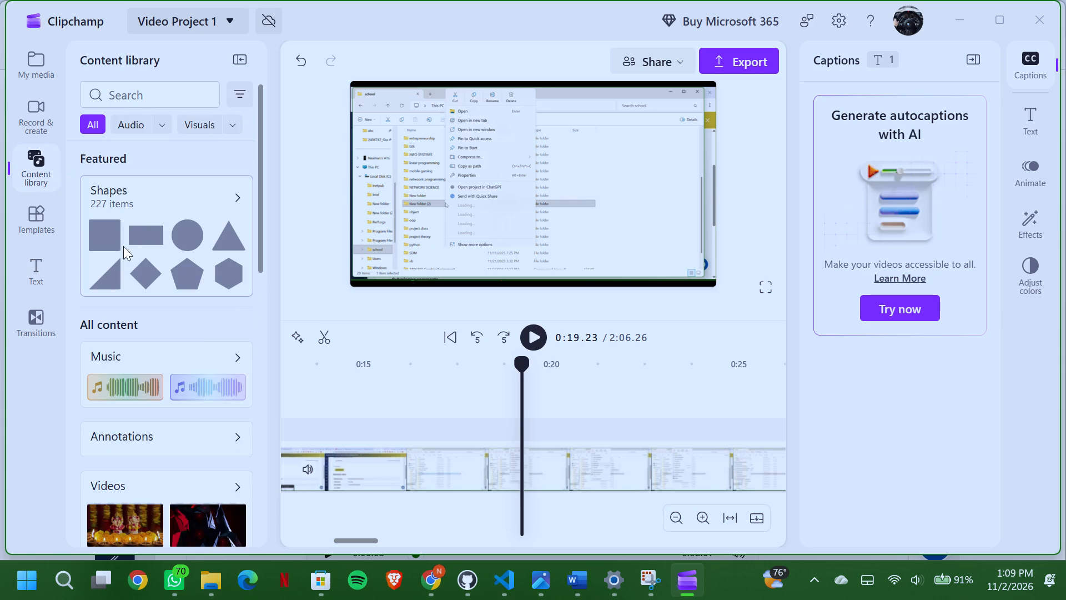
{"action": "left_click", "coordinate": [145, 386]}
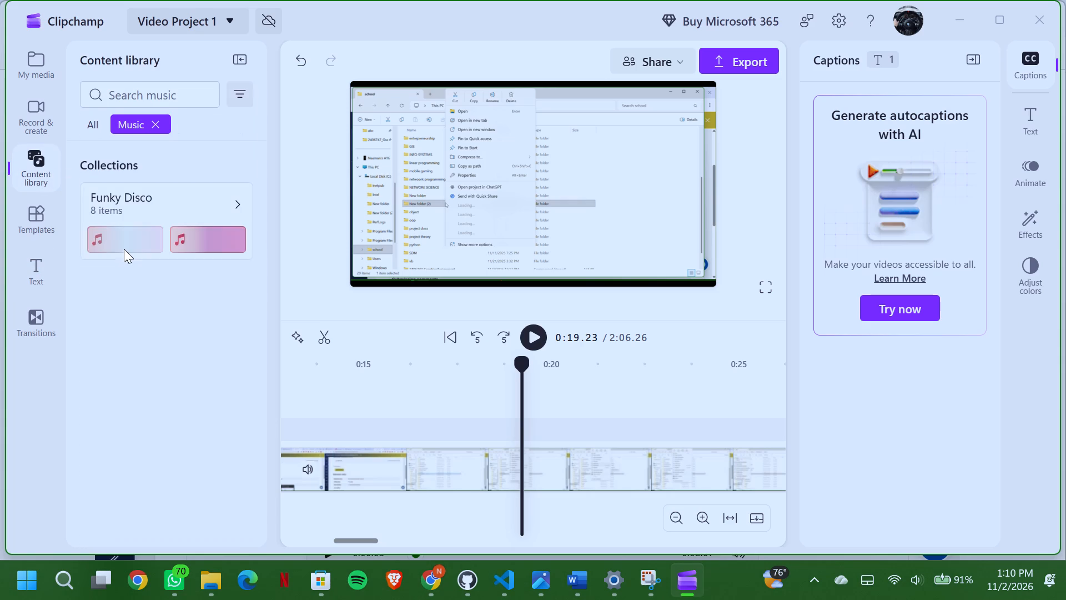
{"action": "left_click", "coordinate": [122, 247]}
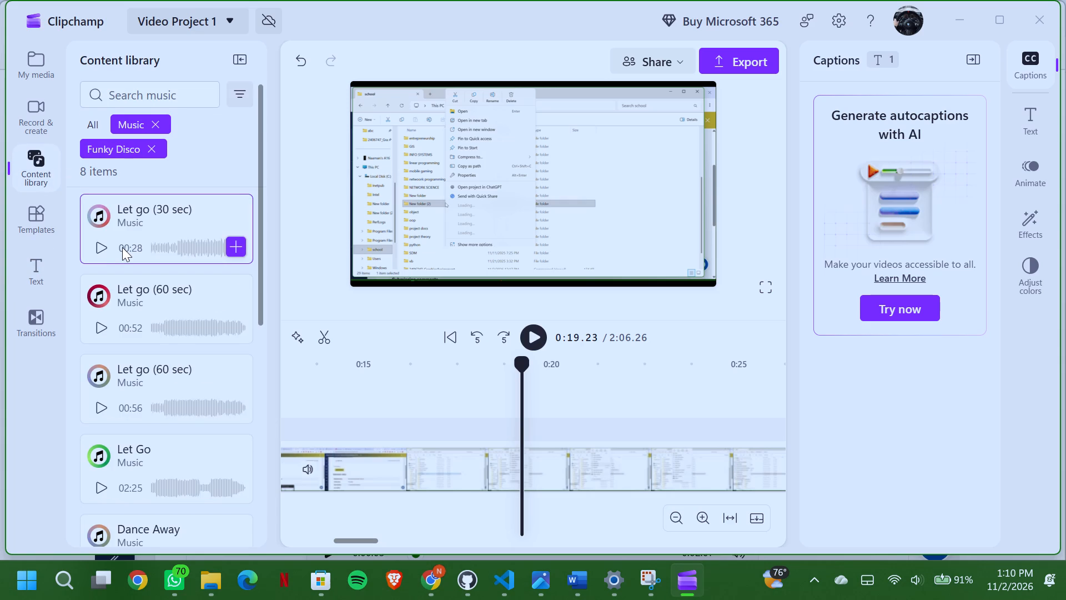
{"action": "left_click", "coordinate": [104, 246]}
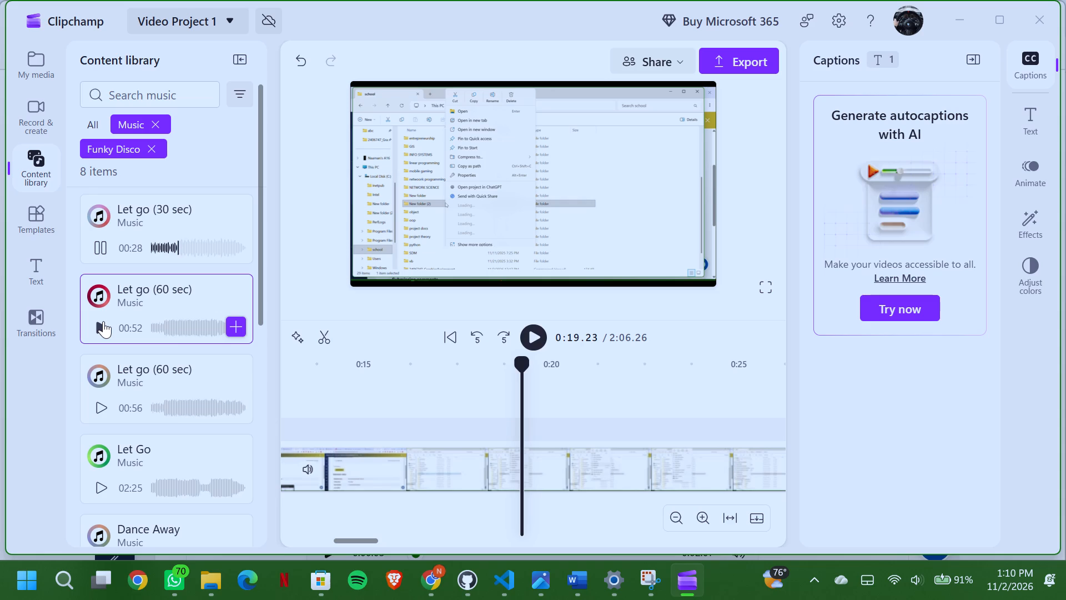
{"action": "left_click", "coordinate": [103, 321]}
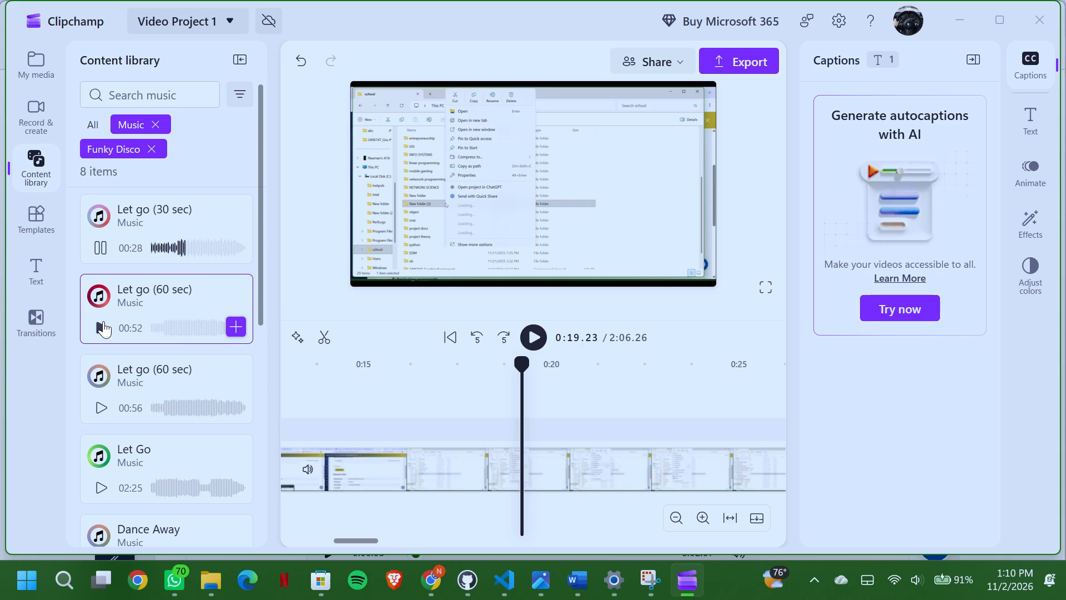
{"action": "scroll", "coordinate": [103, 321], "scroll_direction": "down", "scroll_amount": 1}
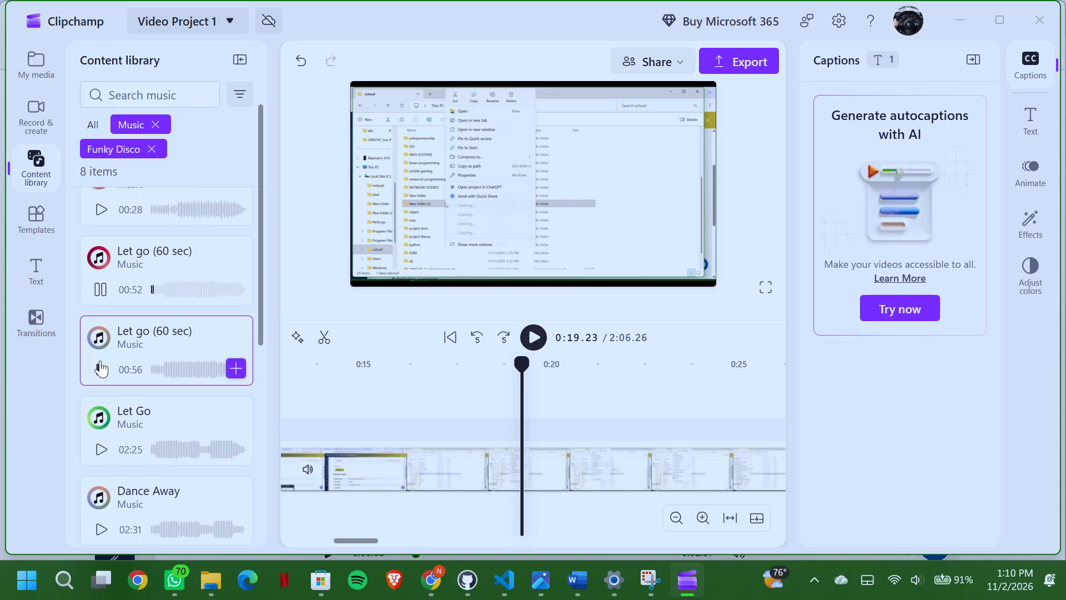
{"action": "left_click", "coordinate": [100, 361]}
{"action": "scroll", "coordinate": [100, 361], "scroll_direction": "down", "scroll_amount": 1}
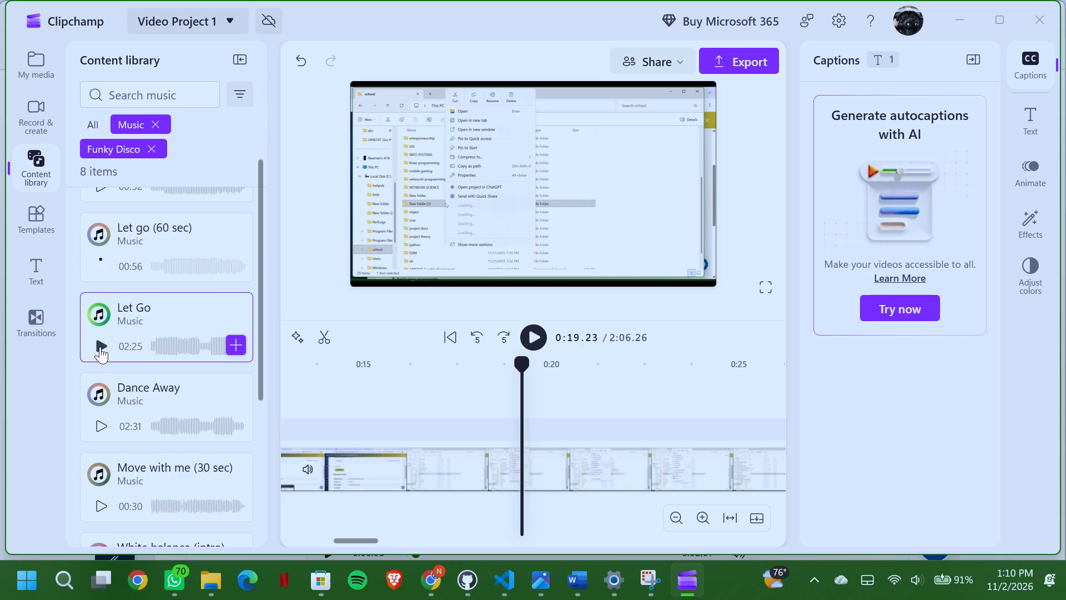
{"action": "left_click", "coordinate": [100, 347]}
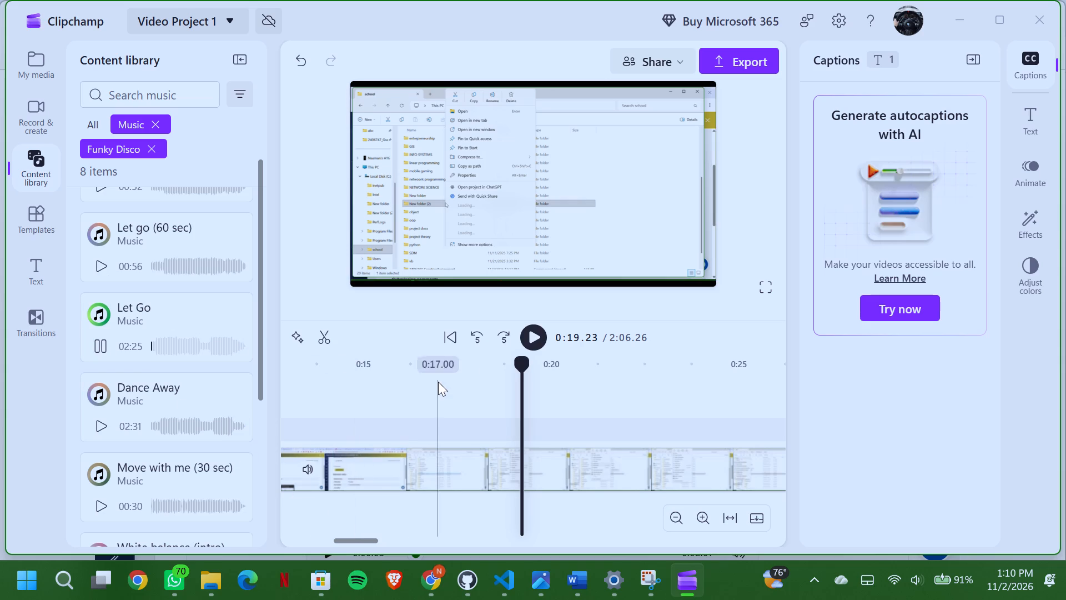
Export the video at 1080p as Video Project 1.mp4 without storing it in the cloud.
{"action": "left_click", "coordinate": [745, 70]}
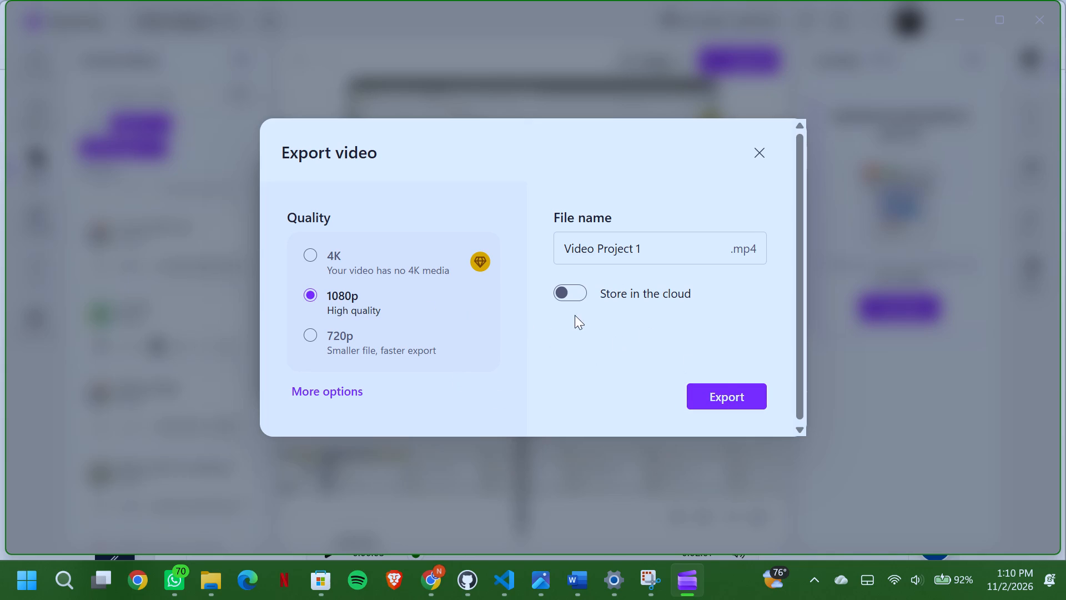
{"action": "left_click", "coordinate": [730, 392]}
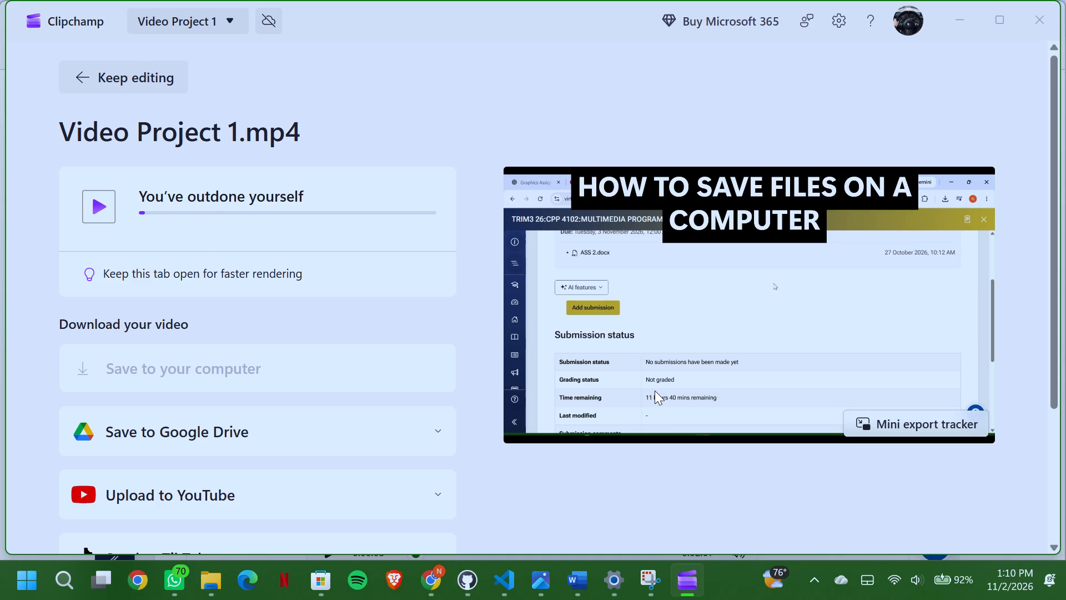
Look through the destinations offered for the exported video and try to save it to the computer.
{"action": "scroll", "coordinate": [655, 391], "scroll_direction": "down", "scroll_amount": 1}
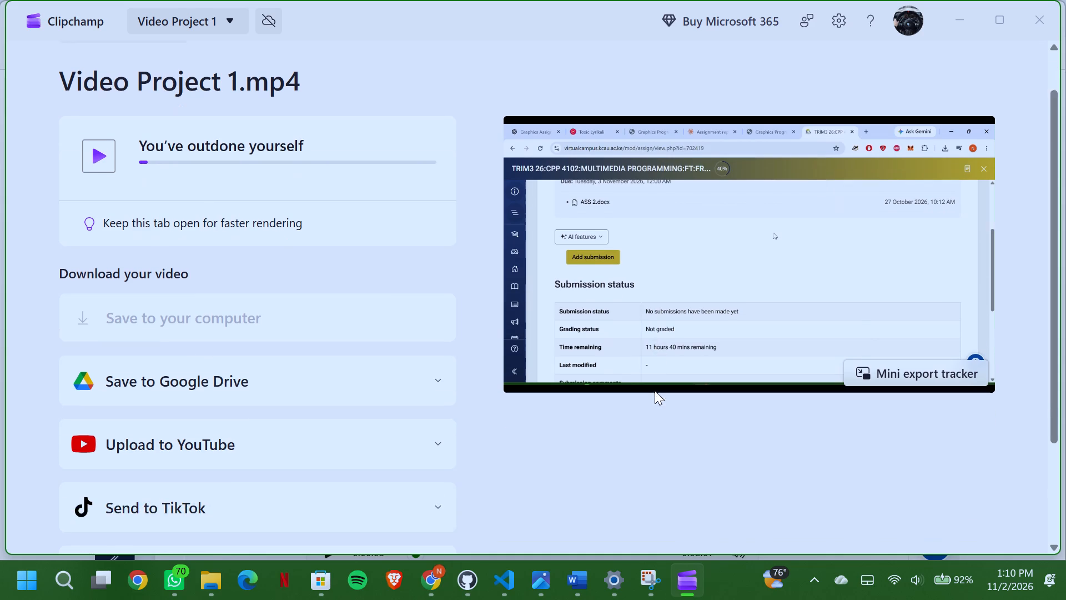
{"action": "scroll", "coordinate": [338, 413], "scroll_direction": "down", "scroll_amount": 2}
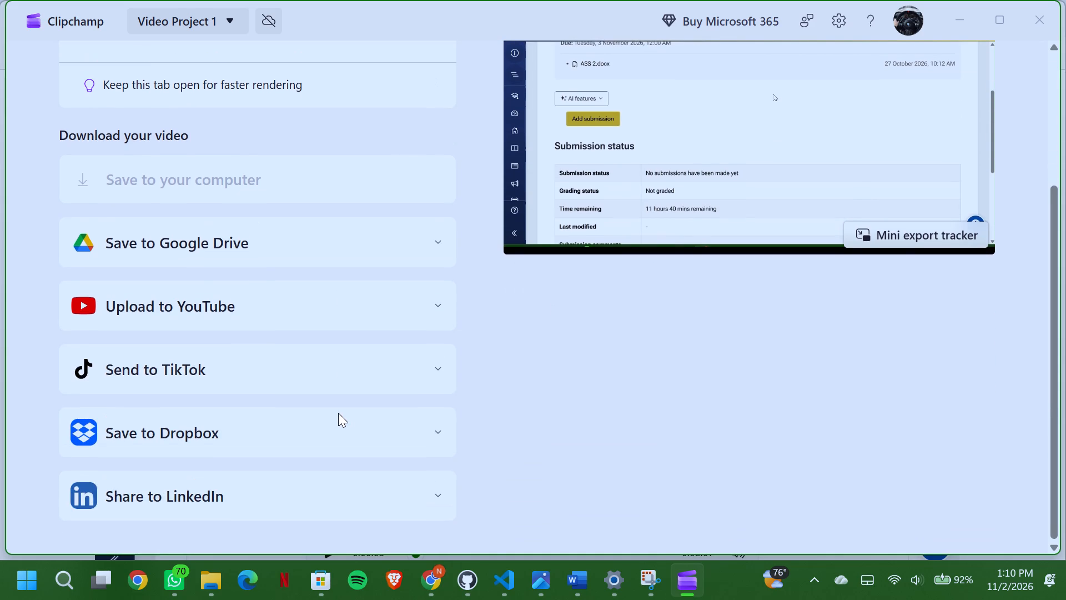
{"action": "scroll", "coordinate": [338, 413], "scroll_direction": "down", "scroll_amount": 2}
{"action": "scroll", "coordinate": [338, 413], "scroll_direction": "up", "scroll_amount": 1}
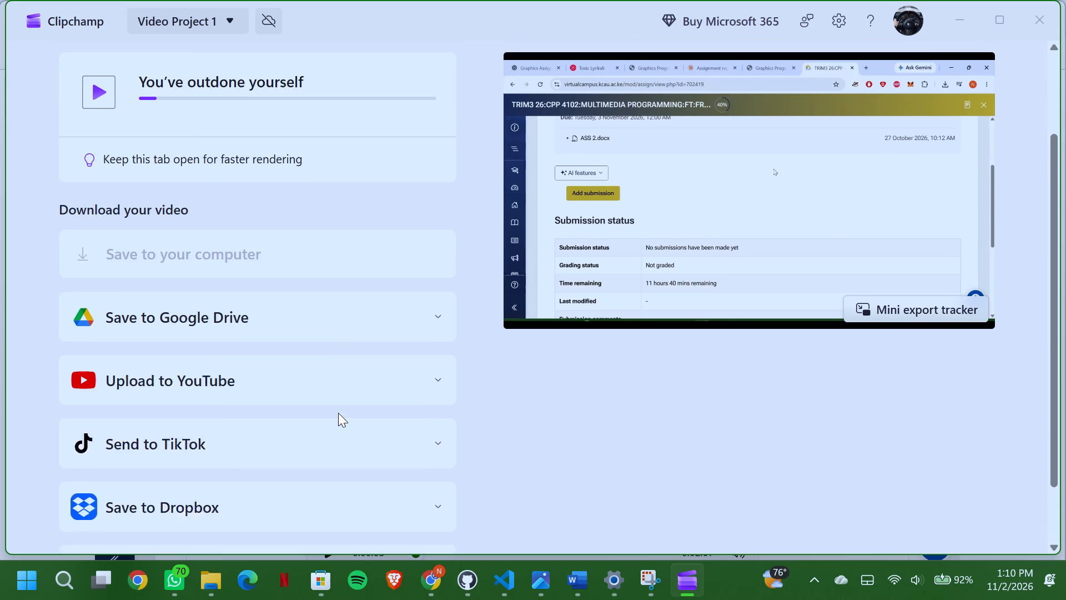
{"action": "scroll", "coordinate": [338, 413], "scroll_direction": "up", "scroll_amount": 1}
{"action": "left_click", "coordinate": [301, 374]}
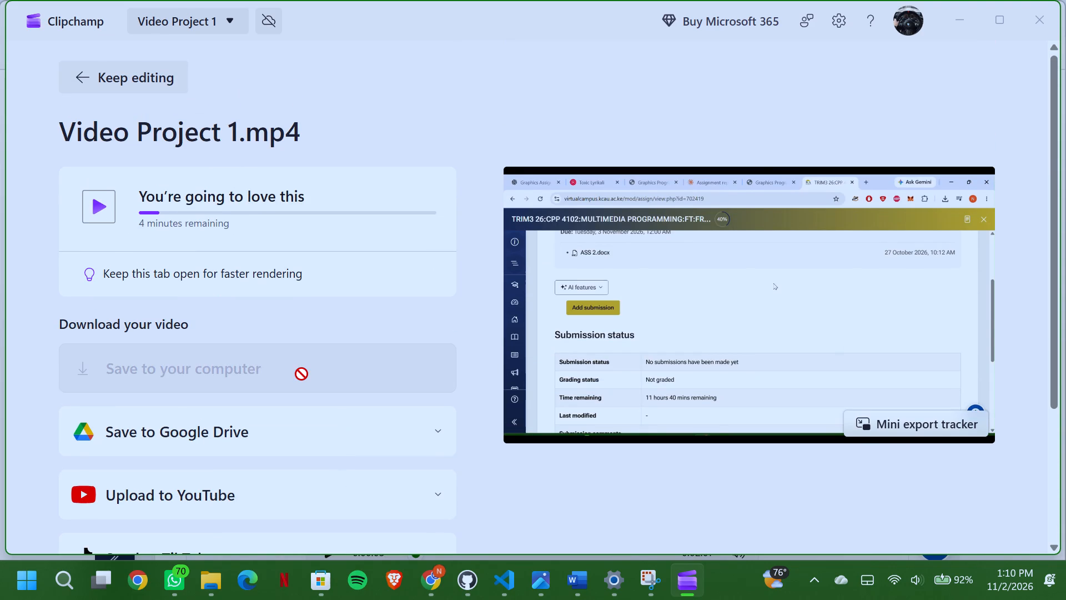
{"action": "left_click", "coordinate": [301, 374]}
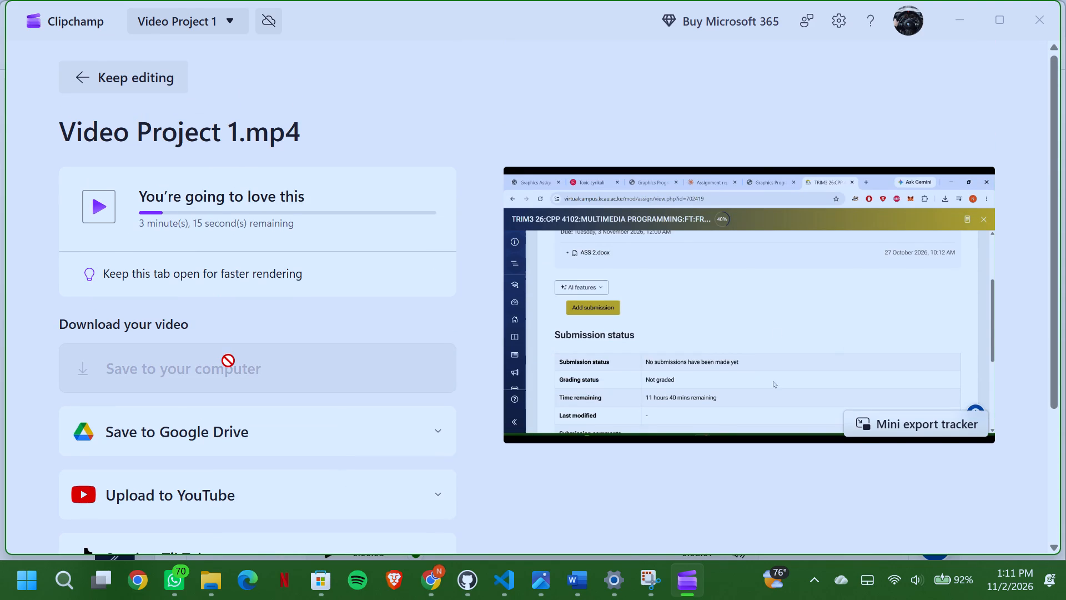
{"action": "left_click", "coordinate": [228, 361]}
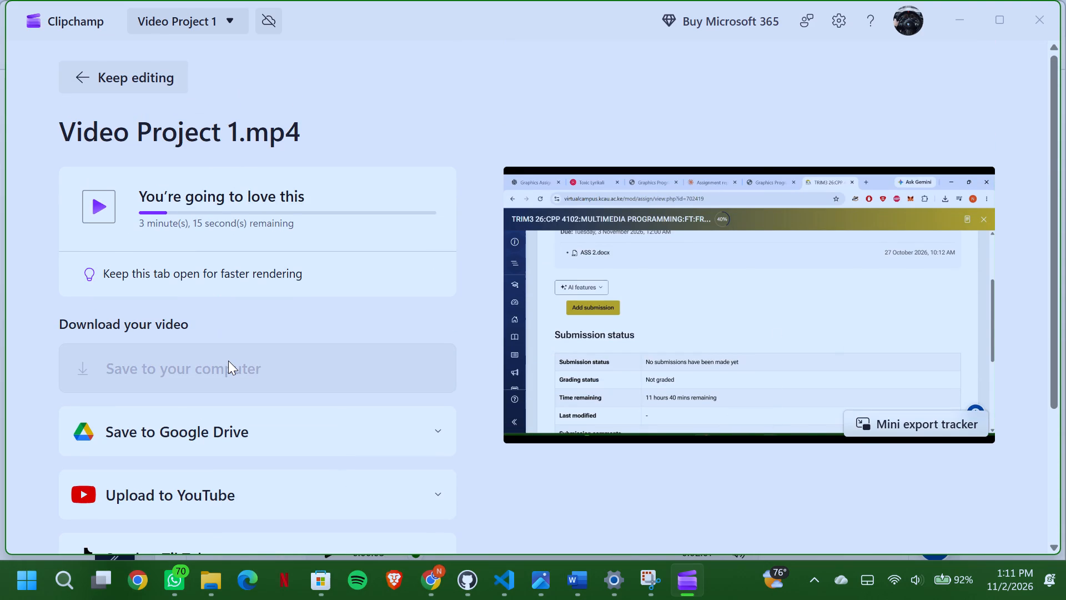
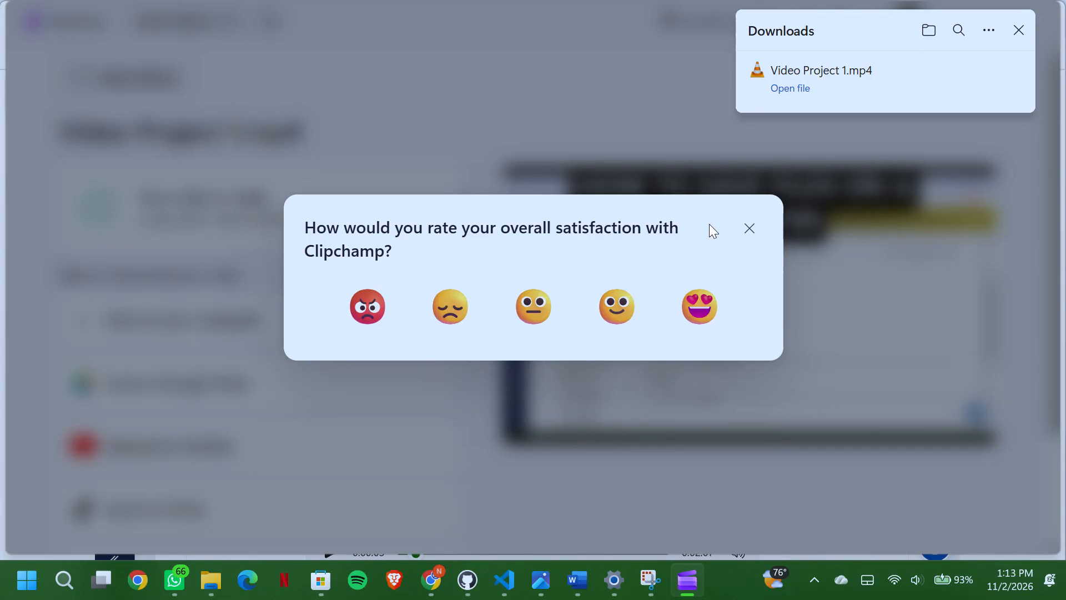
Give Clipchamp the highest satisfaction rating in the survey and decline to leave a review.
{"action": "left_click", "coordinate": [698, 296]}
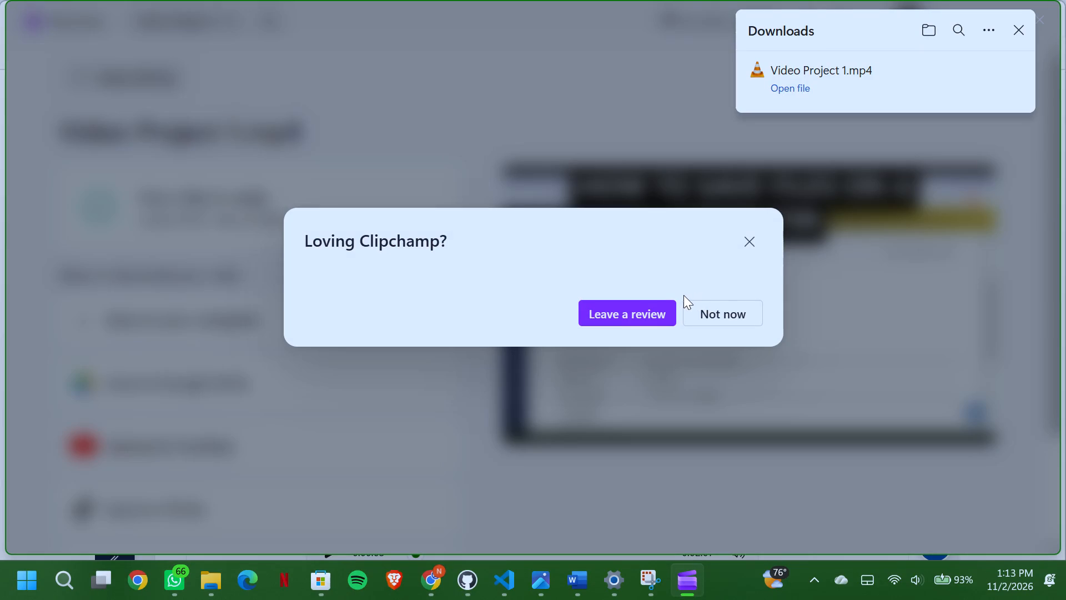
{"action": "left_click", "coordinate": [717, 302]}
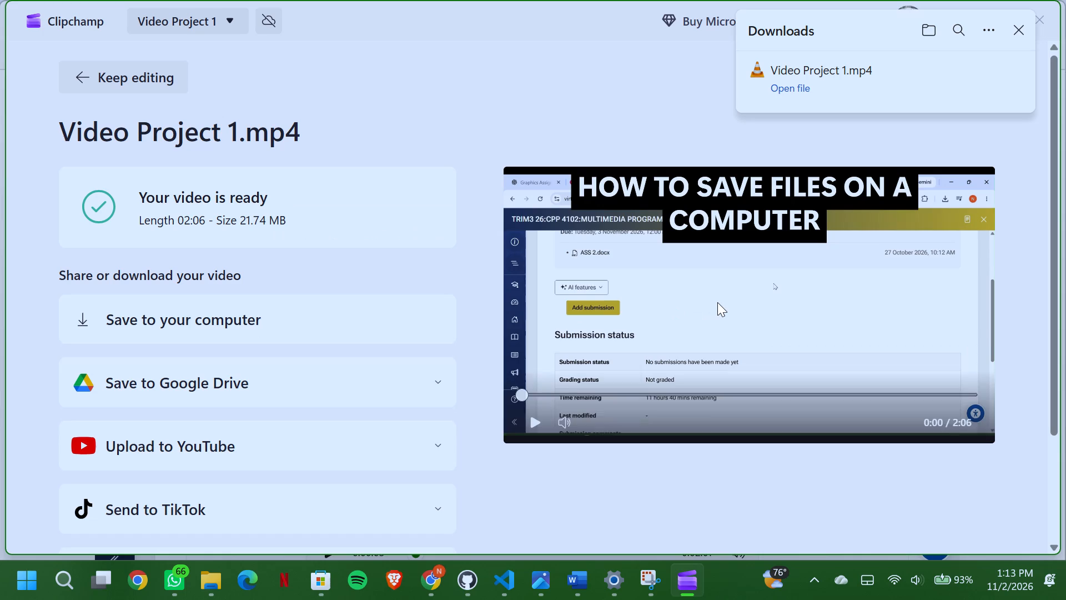
Start saving the exported video to the computer and choose the multimedia programming folder inside school on Local Disk (C:) as its destination.
{"action": "left_click", "coordinate": [366, 340]}
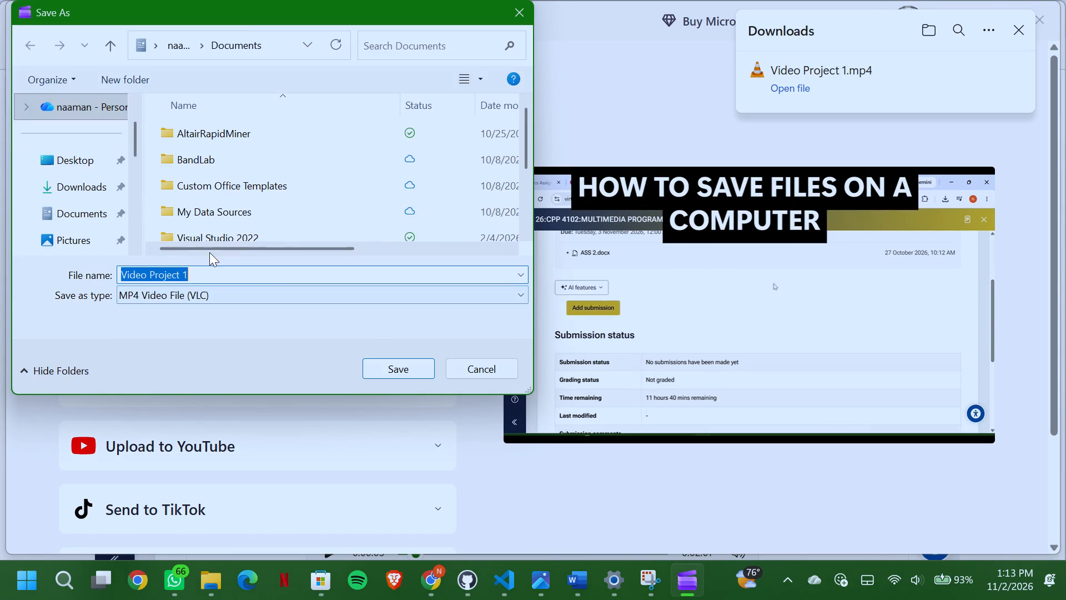
{"action": "scroll", "coordinate": [77, 196], "scroll_direction": "down", "scroll_amount": 2}
{"action": "double_click", "coordinate": [87, 175]}
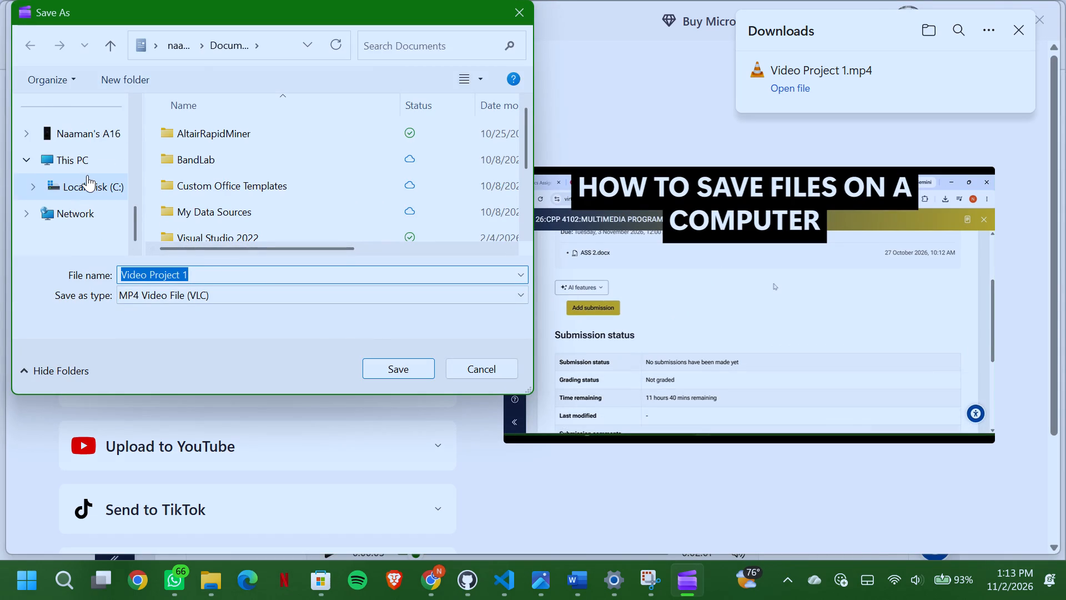
{"action": "double_click", "coordinate": [248, 141]}
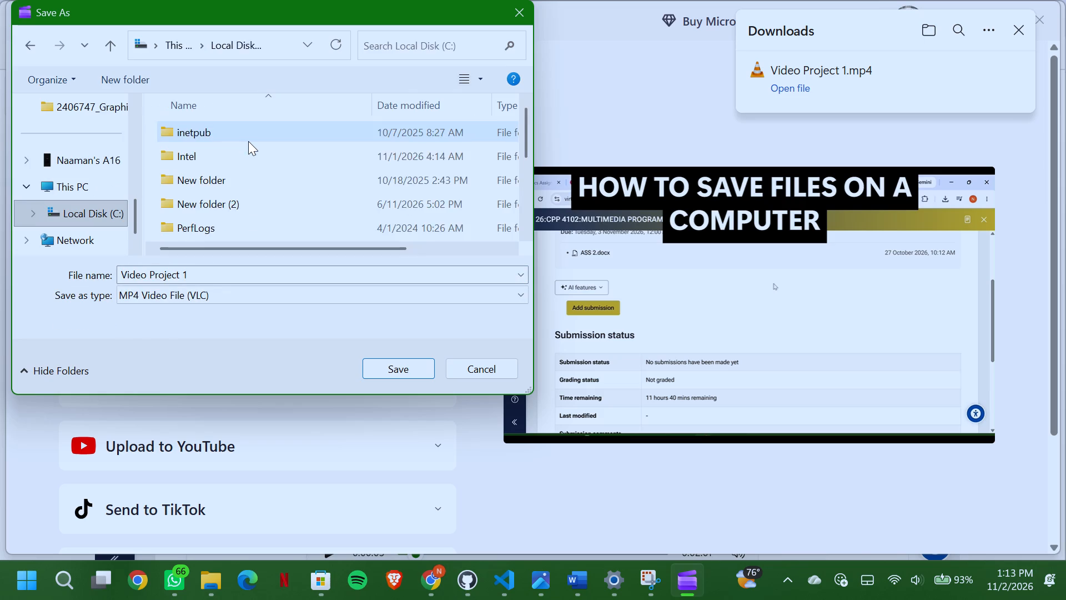
{"action": "scroll", "coordinate": [248, 141], "scroll_direction": "down", "scroll_amount": 3}
{"action": "double_click", "coordinate": [247, 129]}
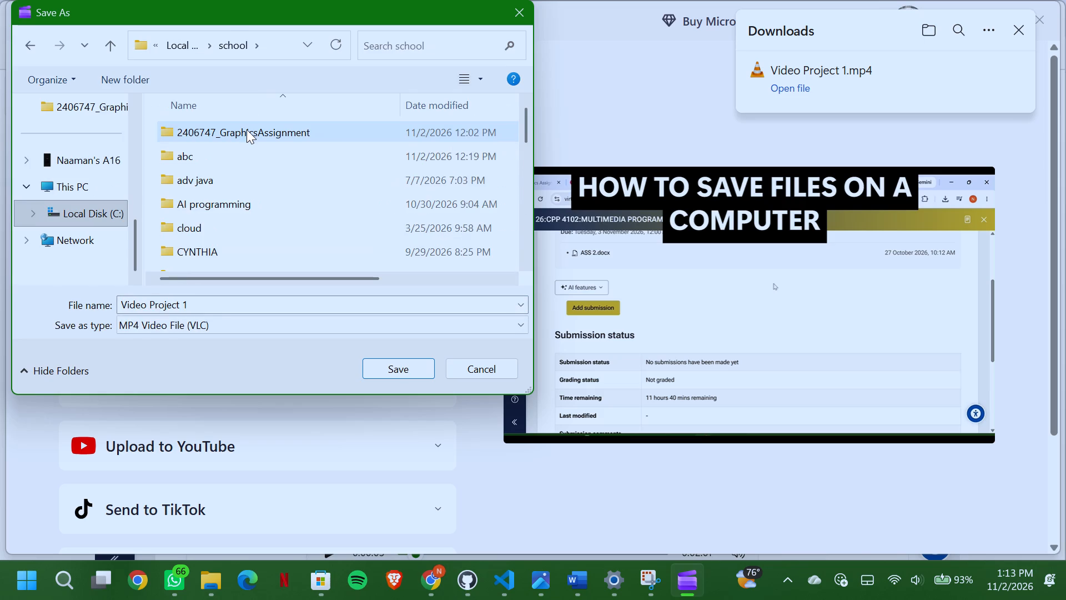
{"action": "scroll", "coordinate": [247, 176], "scroll_direction": "down", "scroll_amount": 2}
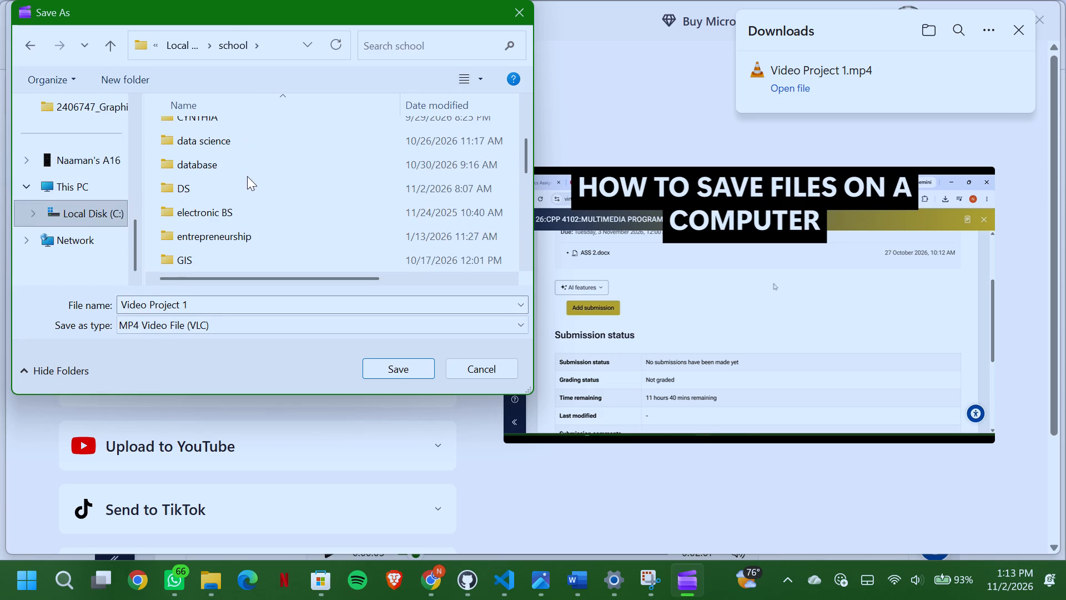
{"action": "scroll", "coordinate": [247, 176], "scroll_direction": "down", "scroll_amount": 2}
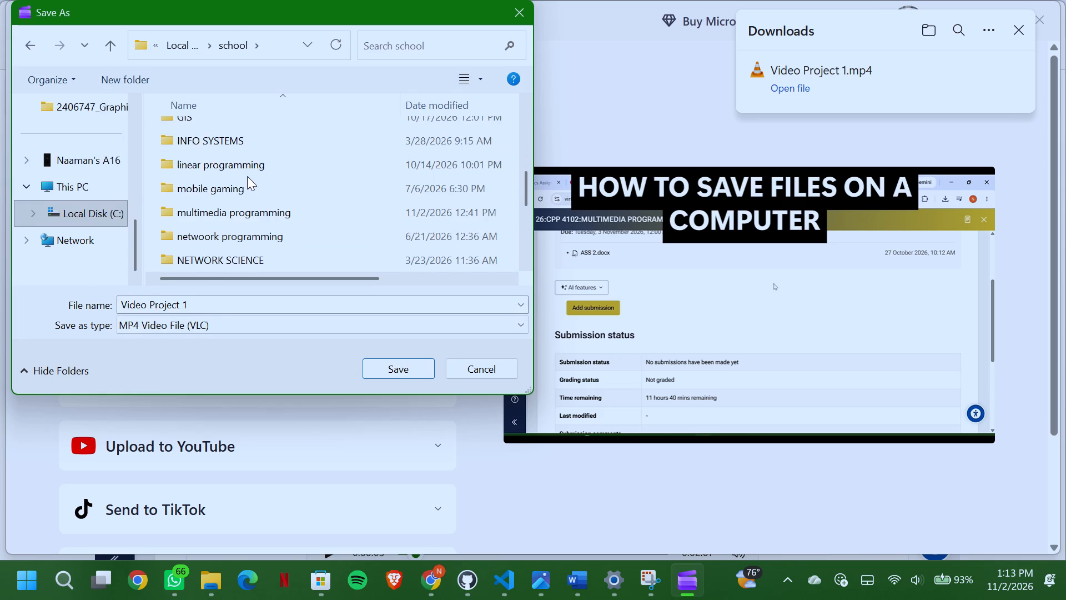
{"action": "scroll", "coordinate": [247, 176], "scroll_direction": "down", "scroll_amount": 2}
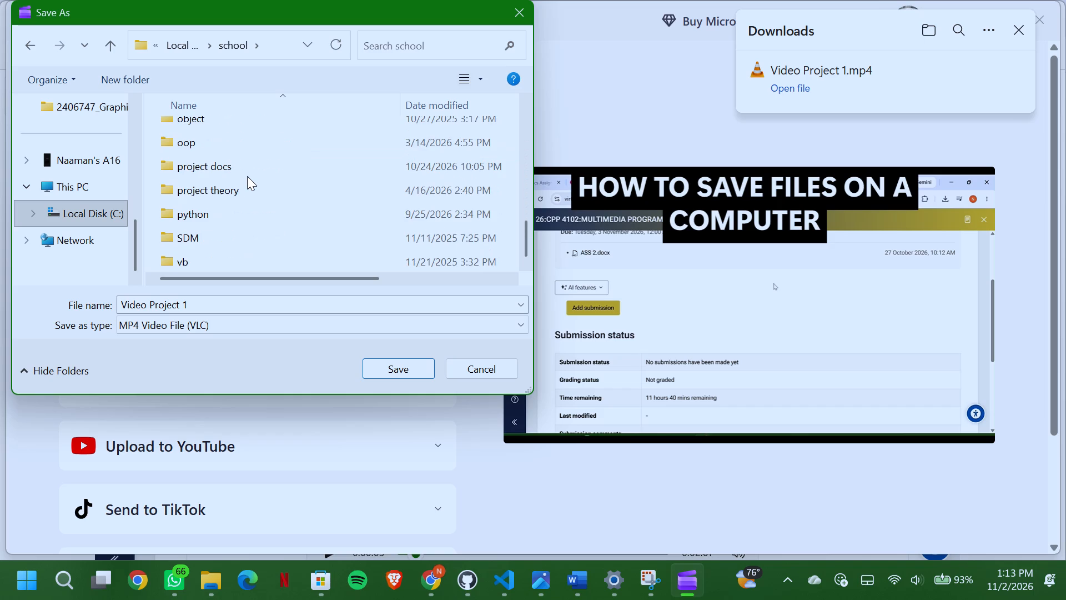
{"action": "scroll", "coordinate": [247, 176], "scroll_direction": "down", "scroll_amount": 1}
{"action": "scroll", "coordinate": [247, 176], "scroll_direction": "up", "scroll_amount": 1}
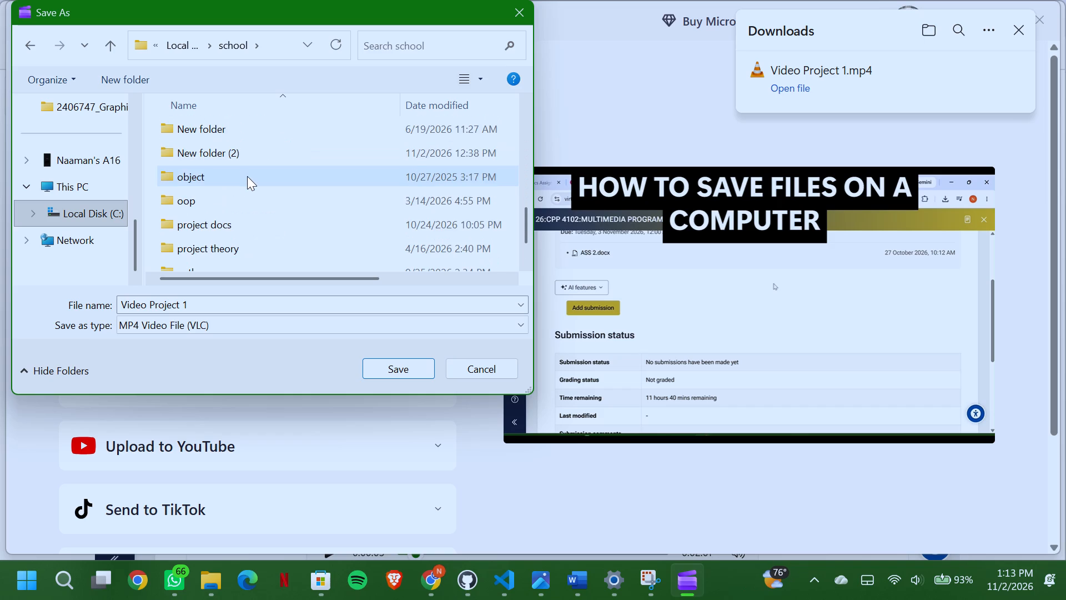
{"action": "scroll", "coordinate": [247, 176], "scroll_direction": "up", "scroll_amount": 1}
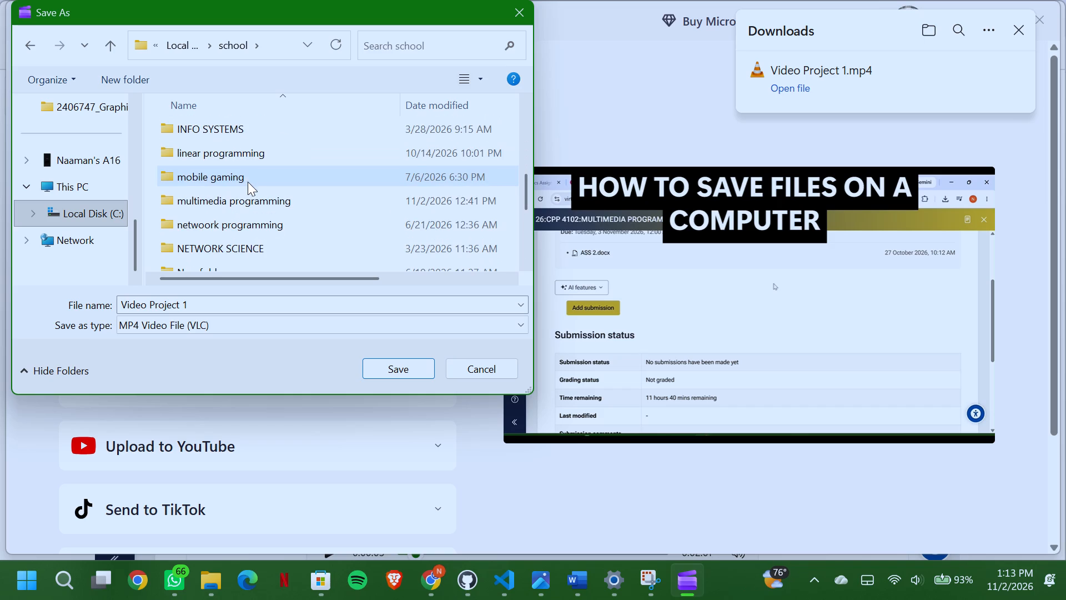
{"action": "double_click", "coordinate": [248, 198]}
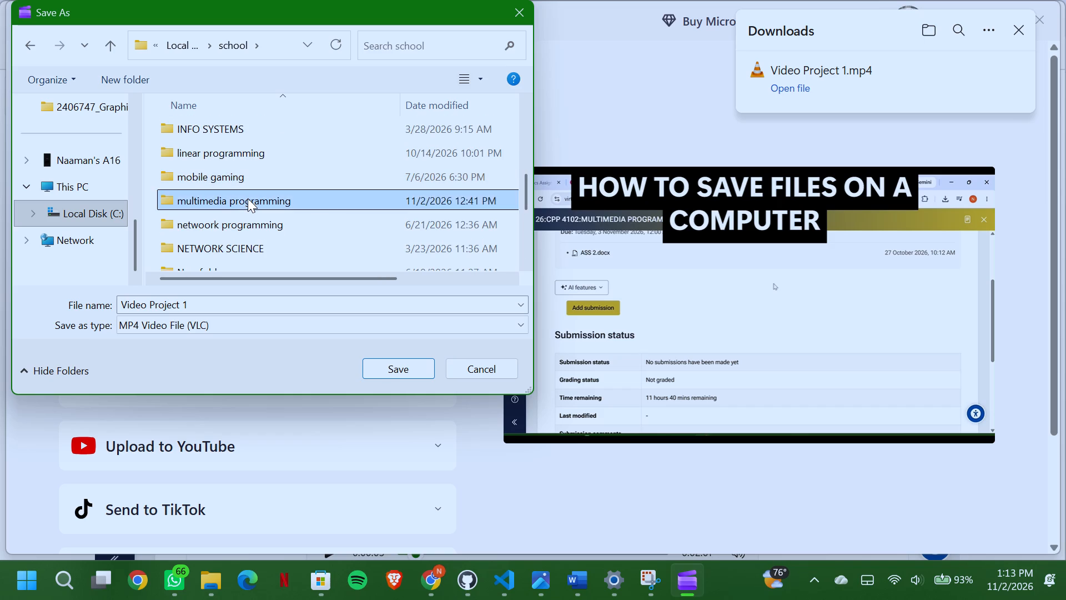
Open the video's file name for editing in the save dialog.
{"action": "left_click", "coordinate": [266, 298]}
{"action": "left_click", "coordinate": [266, 298]}
{"action": "left_click", "coordinate": [266, 298]}
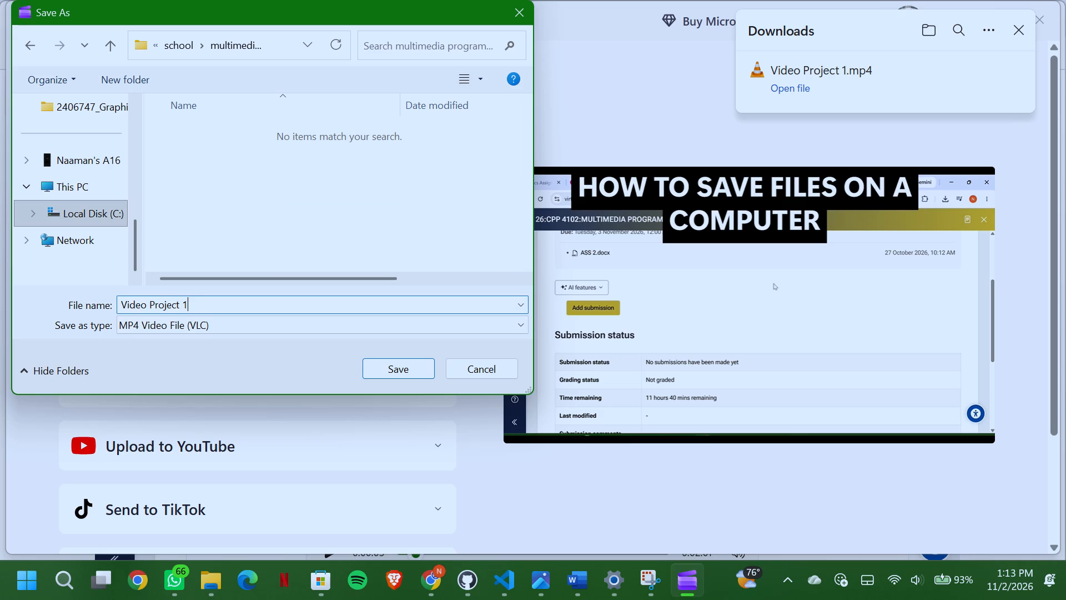
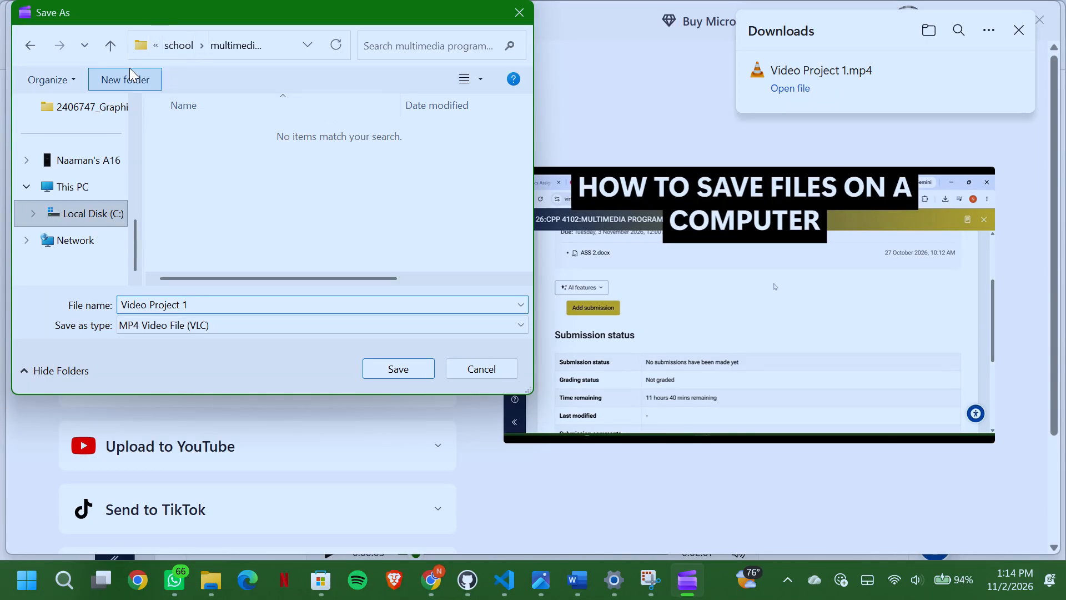
Create a folder named VIDEOS in the multimedia programming folder and save the exported video inside it as Video Project 1.
{"action": "left_click", "coordinate": [129, 68]}
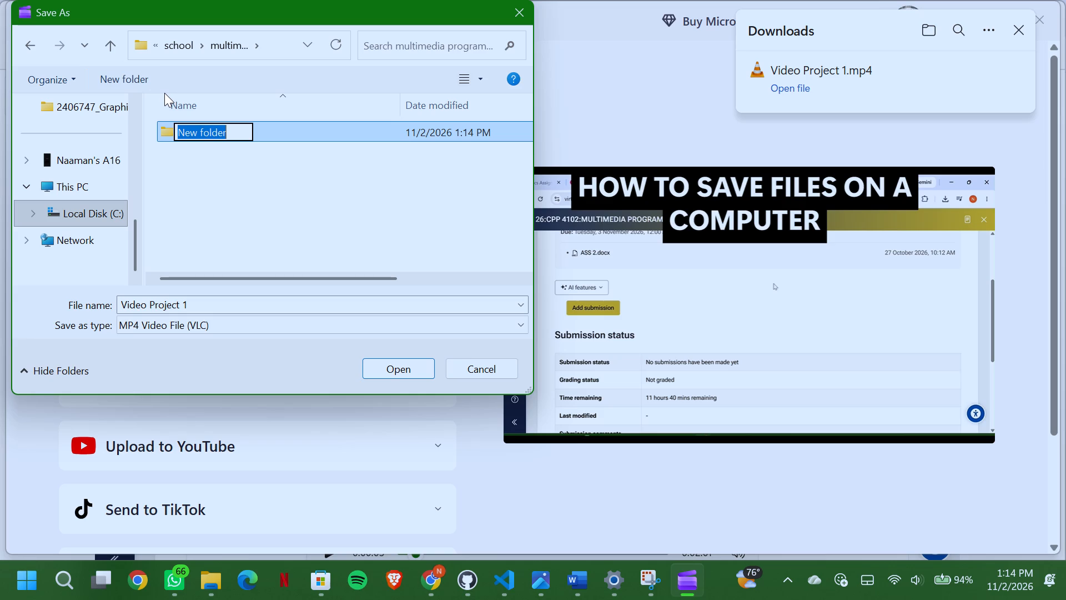
{"action": "type", "text": "VIDE"}
{"action": "type", "text": "OS"}
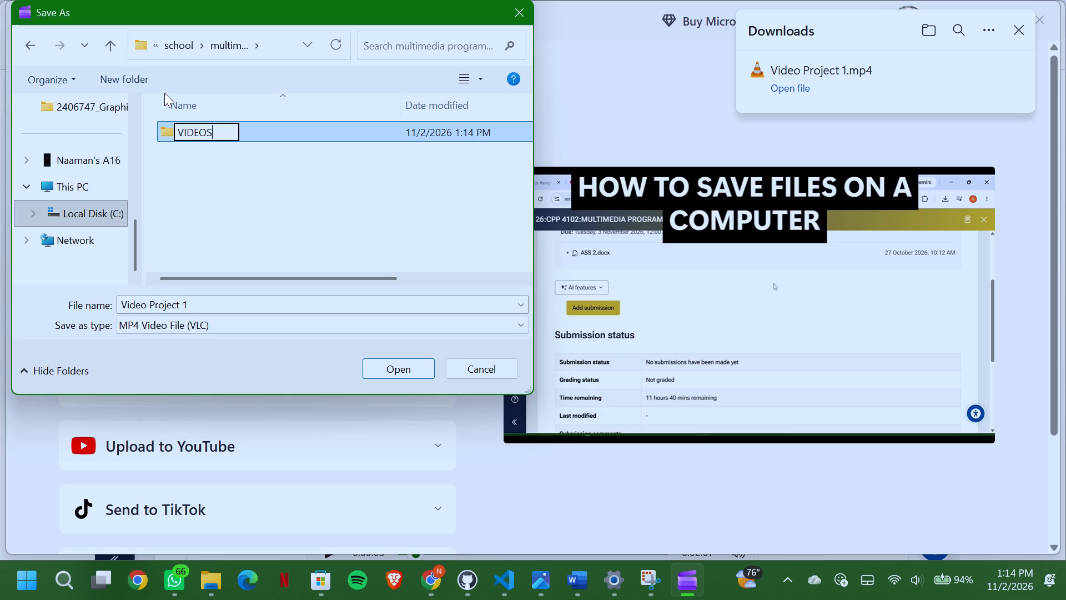
{"action": "key", "text": "Return"}
{"action": "double_click", "coordinate": [209, 129]}
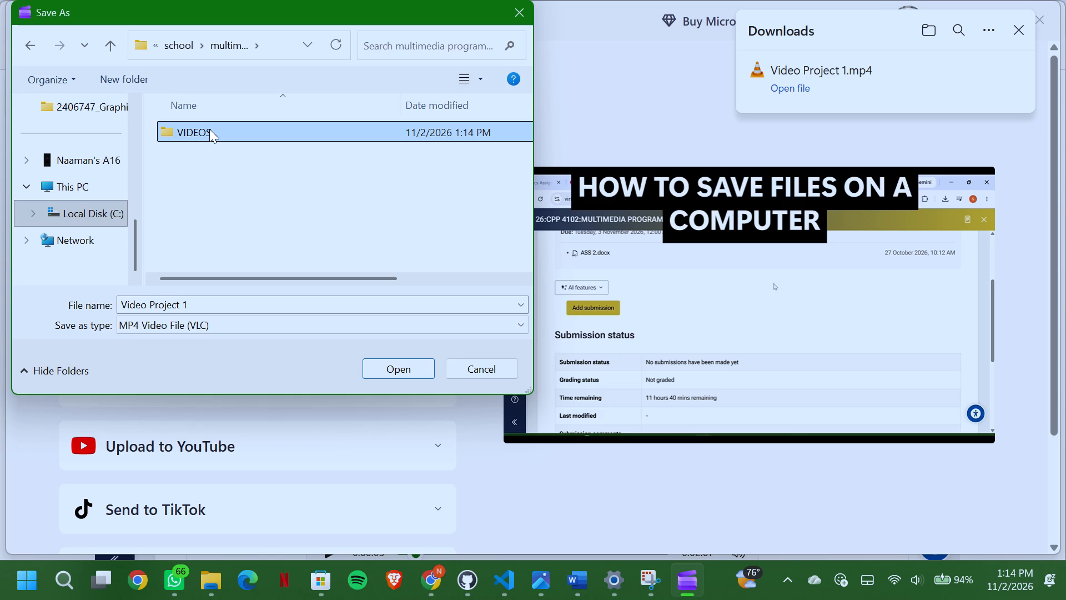
{"action": "left_click", "coordinate": [403, 368]}
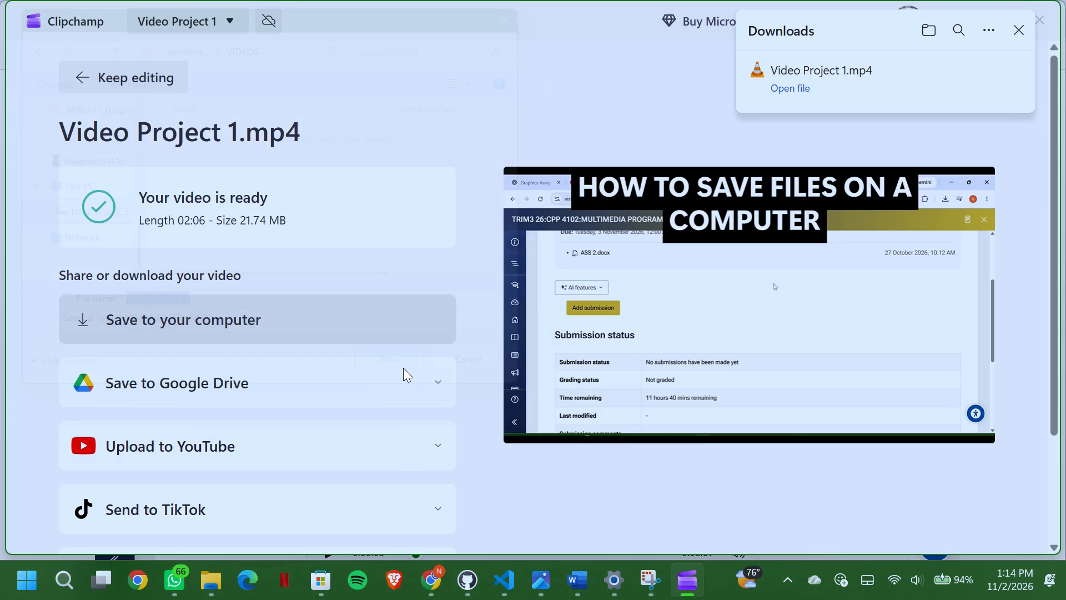
Switch to File Explorer and delete the assignment 2 PDF from the multimedia programming folder.
{"action": "left_click", "coordinate": [210, 582]}
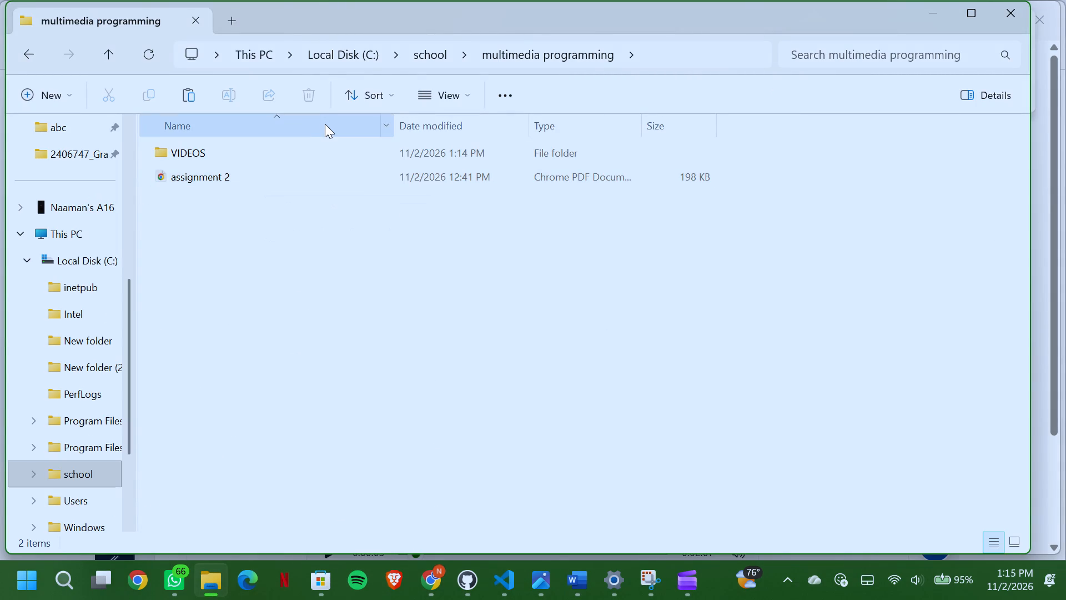
{"action": "right_click", "coordinate": [303, 172]}
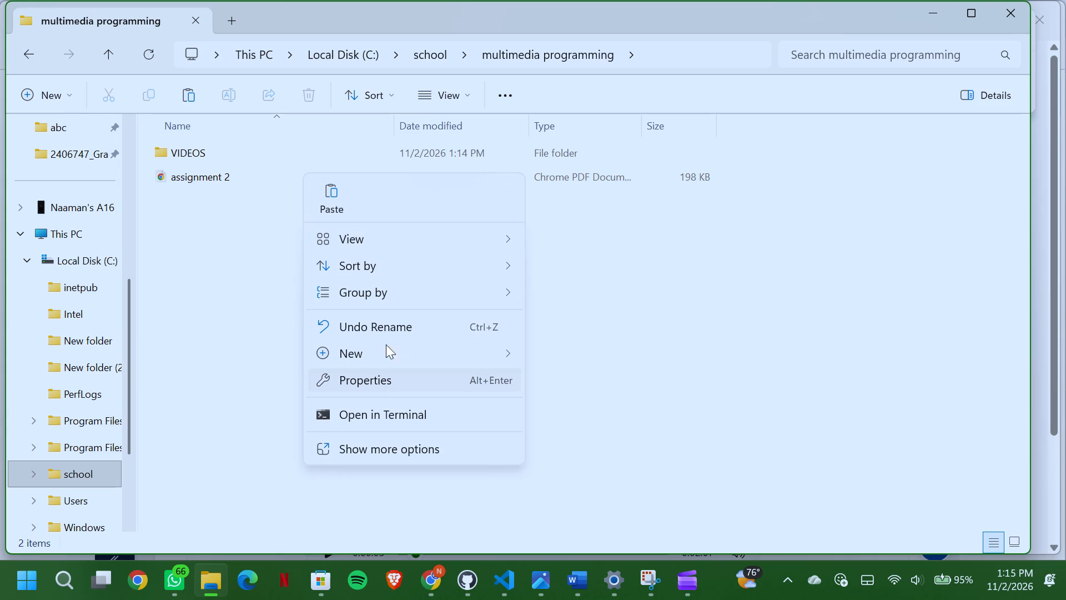
{"action": "left_click", "coordinate": [274, 443]}
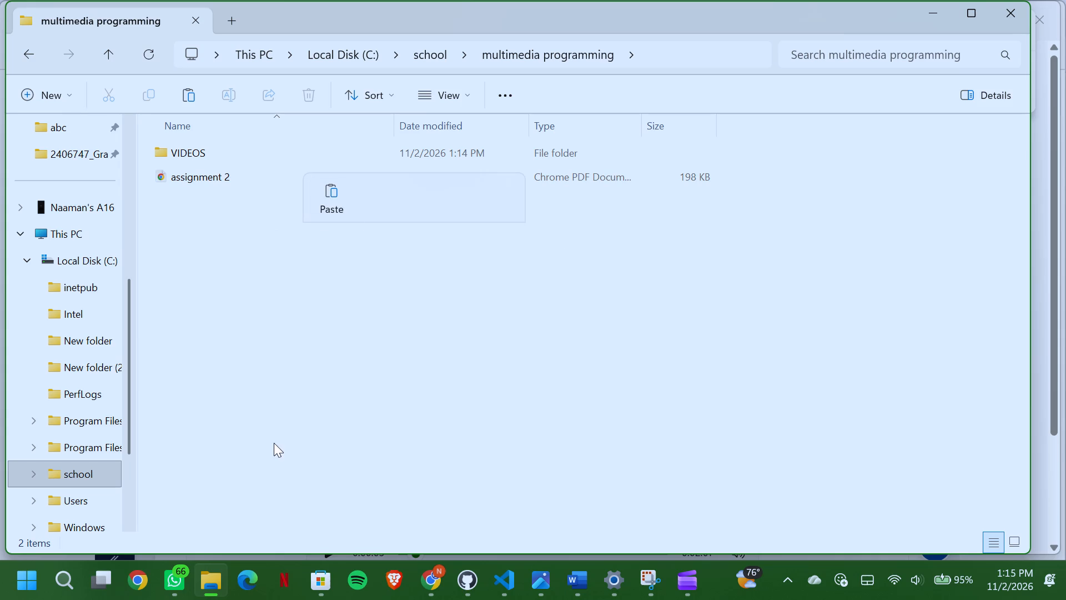
{"action": "left_click", "coordinate": [275, 179]}
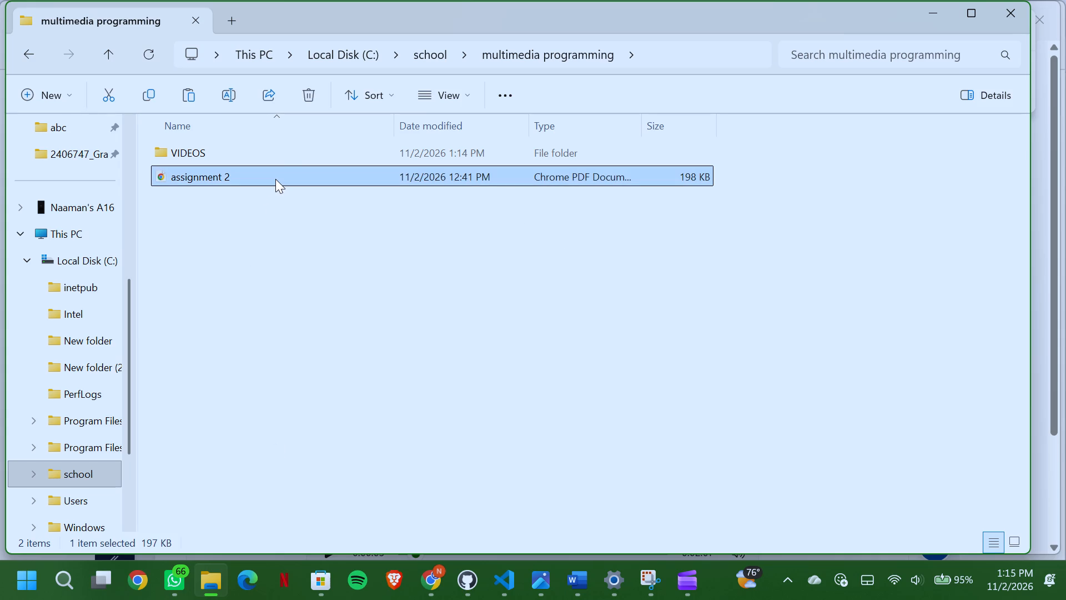
{"action": "left_click", "coordinate": [306, 109]}
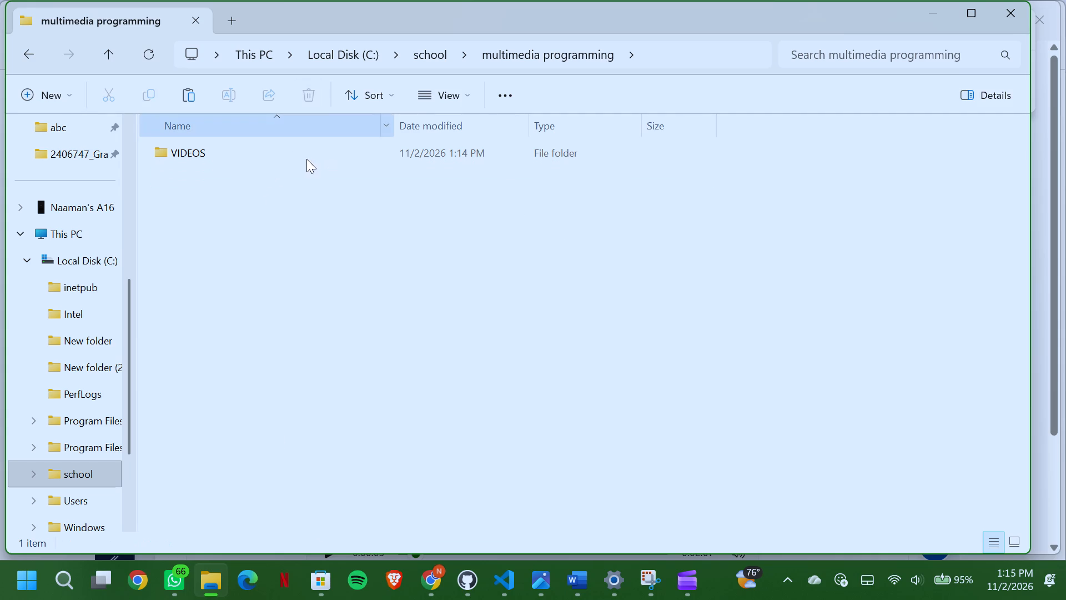
Go through the school folder into multimedia programming and check the contents of its VIDEOS folder.
{"action": "left_click_drag", "start_coordinate": [502, 42], "coordinate": [506, 53]}
{"action": "left_click", "coordinate": [506, 53]}
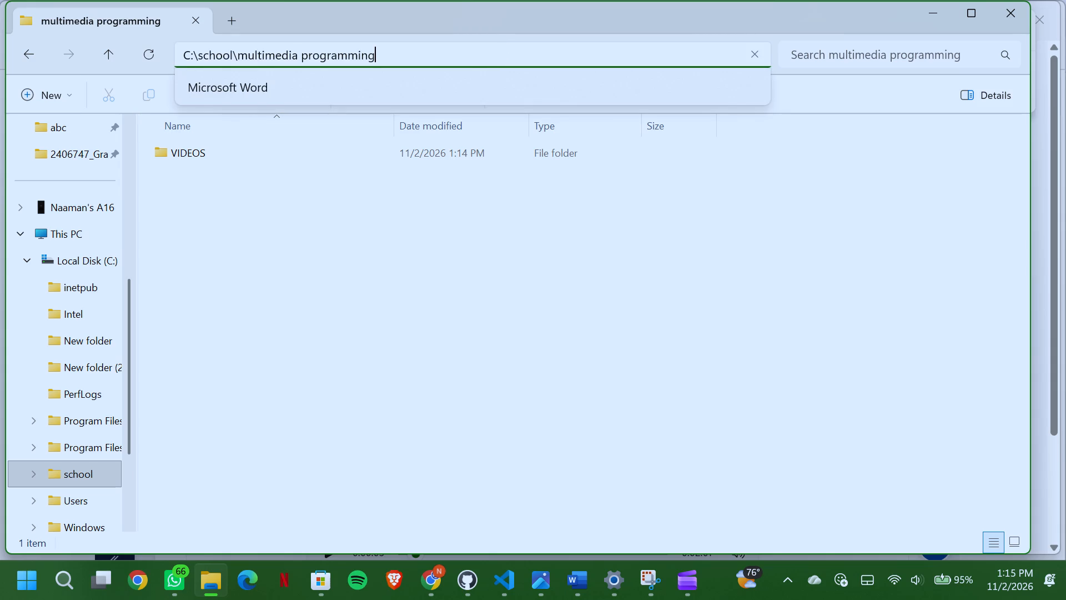
{"action": "left_click", "coordinate": [335, 55]}
{"action": "left_click", "coordinate": [298, 216]}
{"action": "left_click_drag", "start_coordinate": [425, 66], "coordinate": [425, 60]}
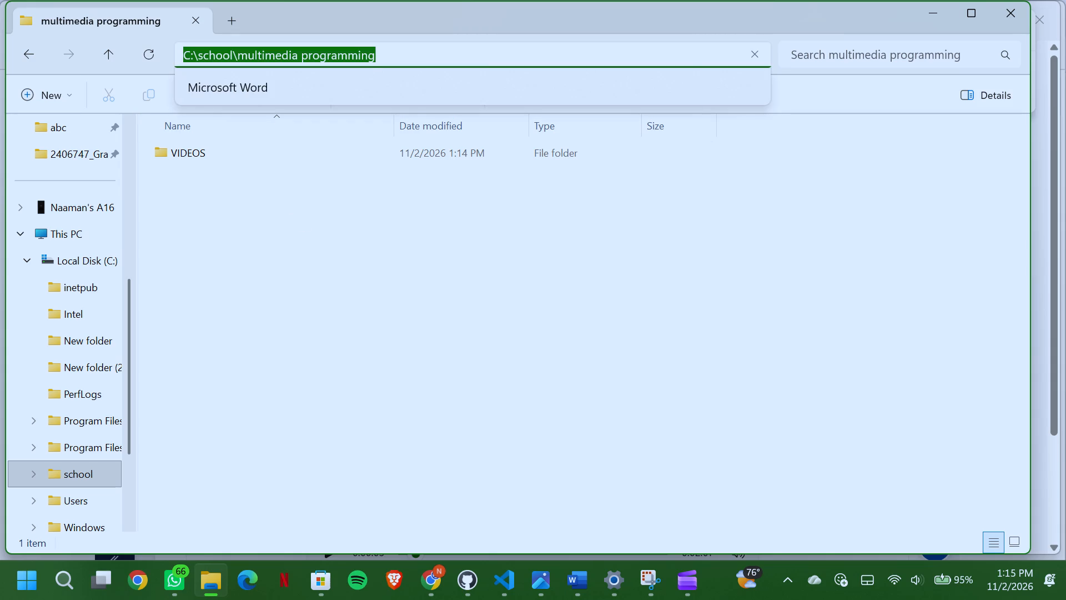
{"action": "left_click_drag", "start_coordinate": [425, 60], "coordinate": [355, 240]}
{"action": "left_click", "coordinate": [355, 240]}
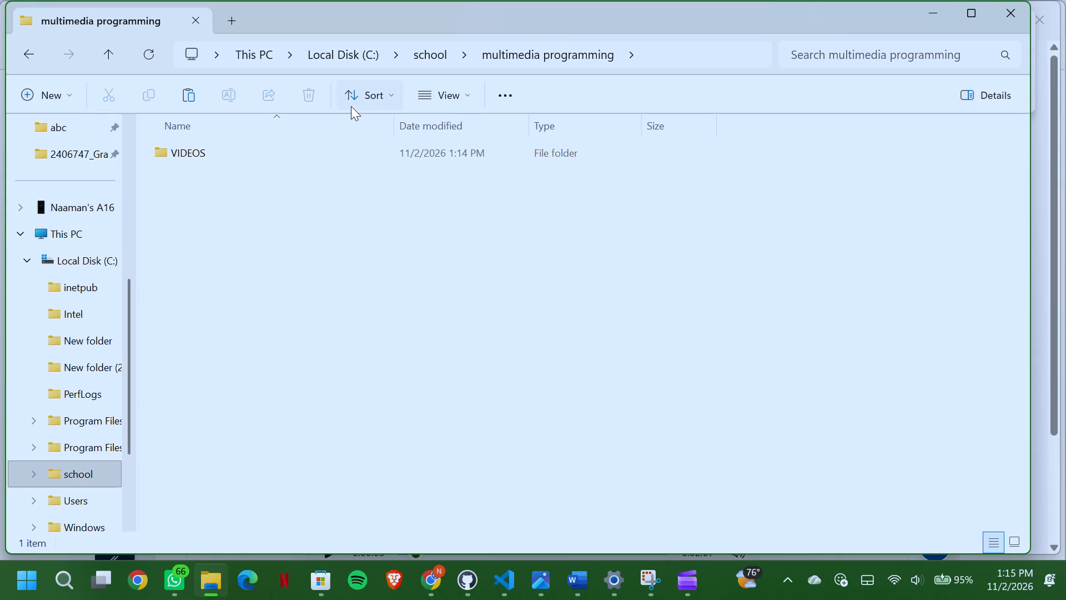
{"action": "left_click", "coordinate": [421, 61]}
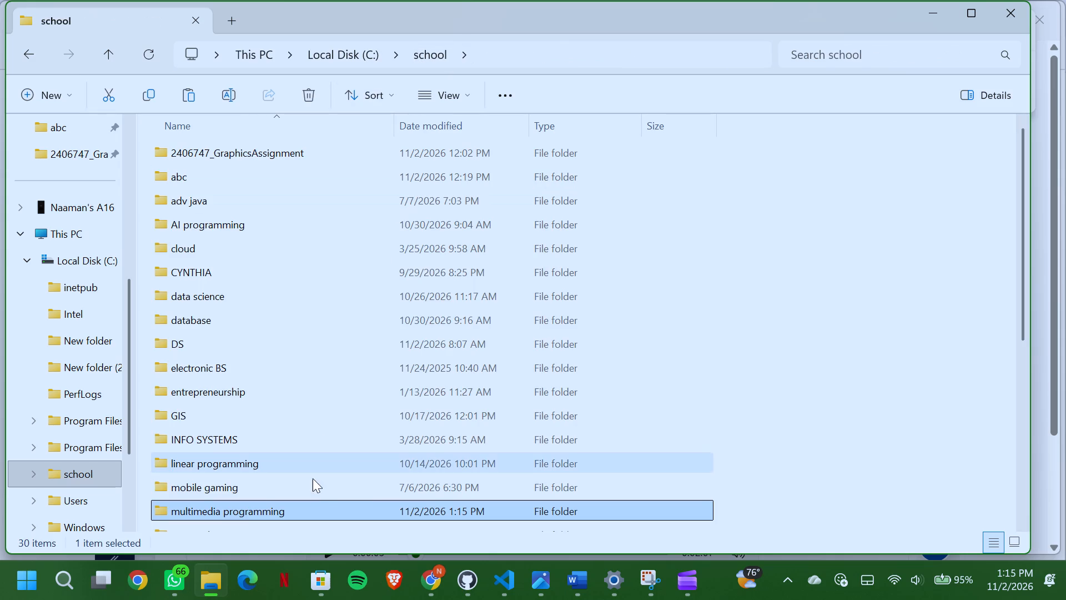
{"action": "double_click", "coordinate": [315, 501]}
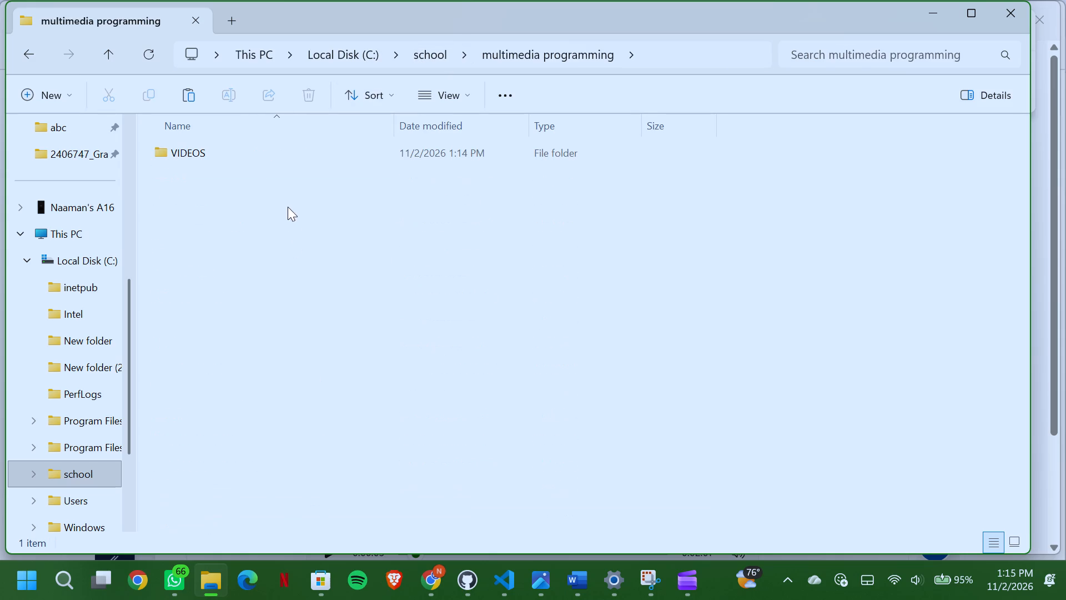
{"action": "left_click", "coordinate": [266, 158]}
{"action": "double_click", "coordinate": [266, 158]}
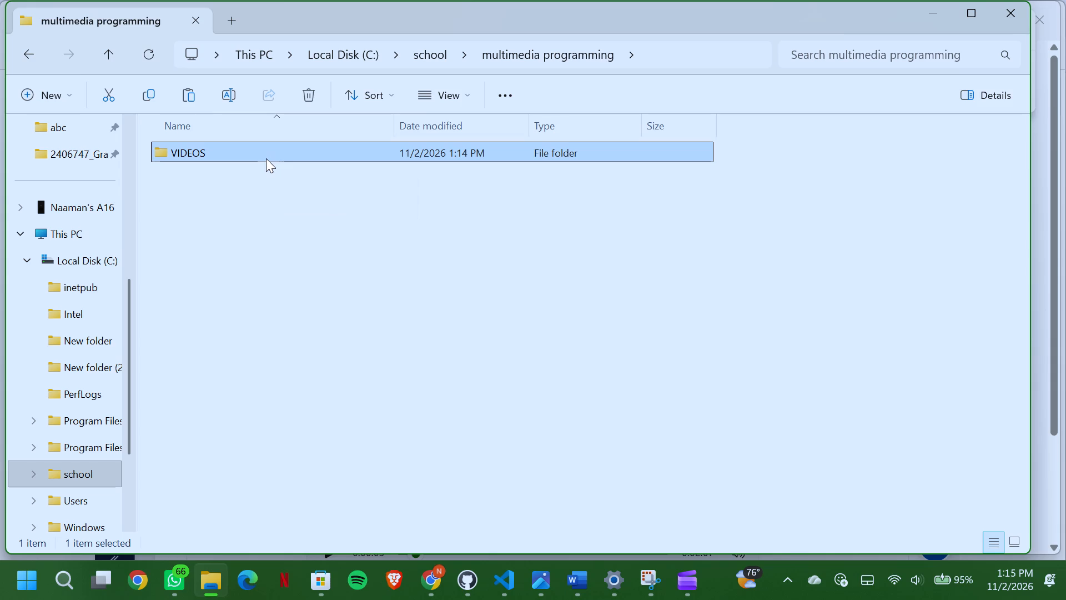
{"action": "left_click", "coordinate": [30, 47]}
Create a folder named DOCUMENTS in the multimedia programming folder.
{"action": "left_click", "coordinate": [49, 84]}
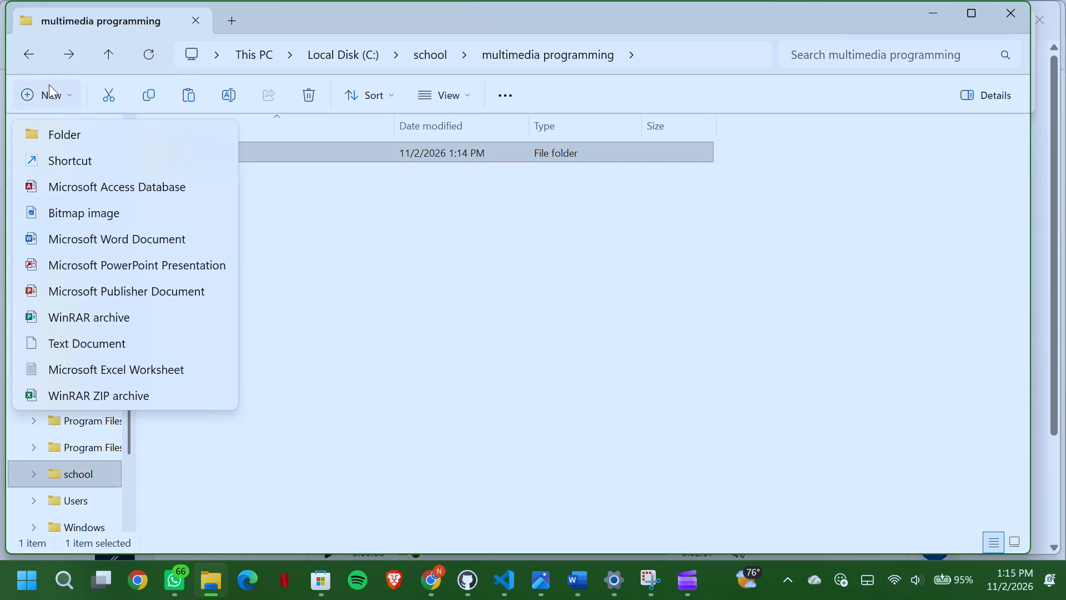
{"action": "left_click", "coordinate": [107, 140]}
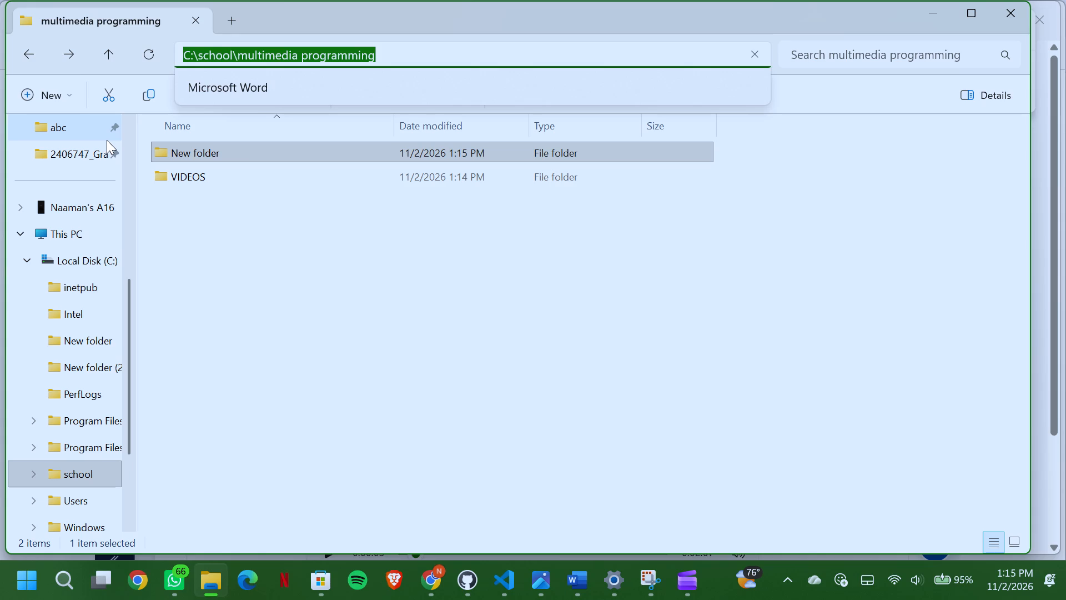
{"action": "left_click", "coordinate": [203, 156]}
{"action": "right_click", "coordinate": [203, 156]}
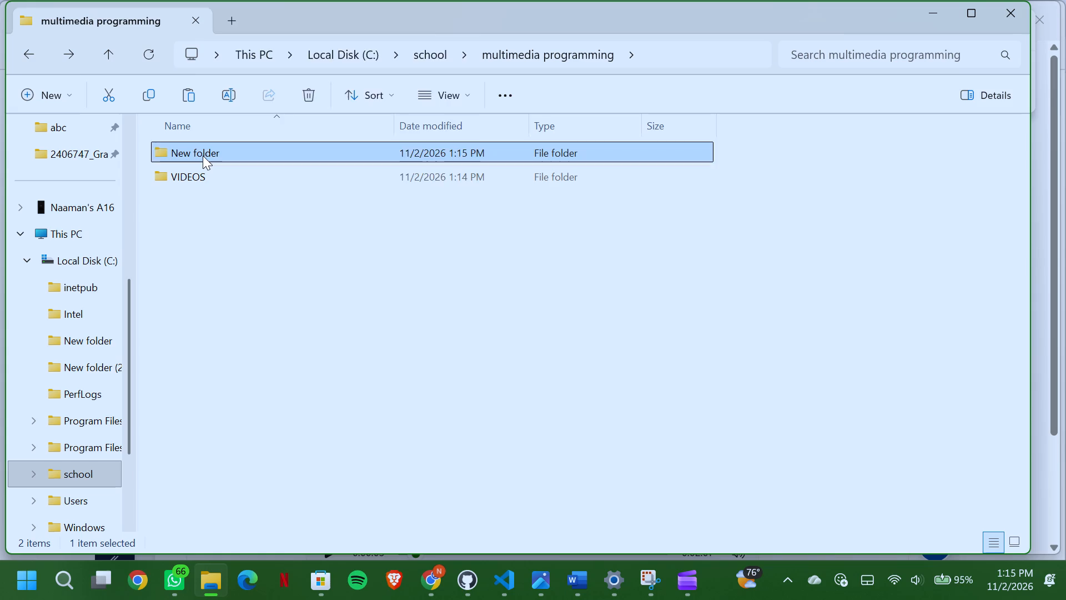
{"action": "left_click", "coordinate": [395, 29]}
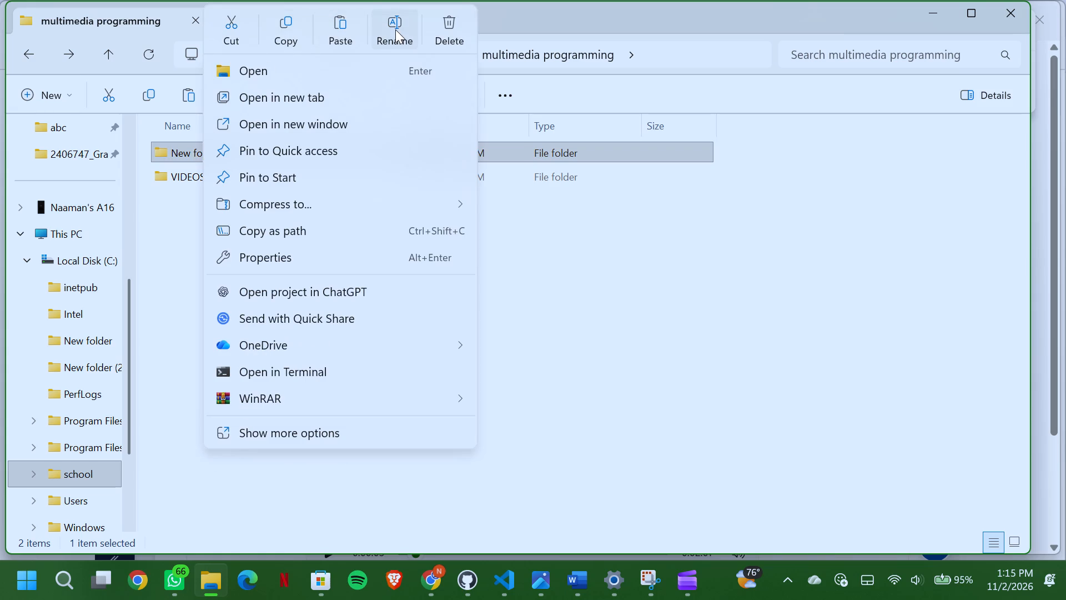
{"action": "key", "text": "d"}
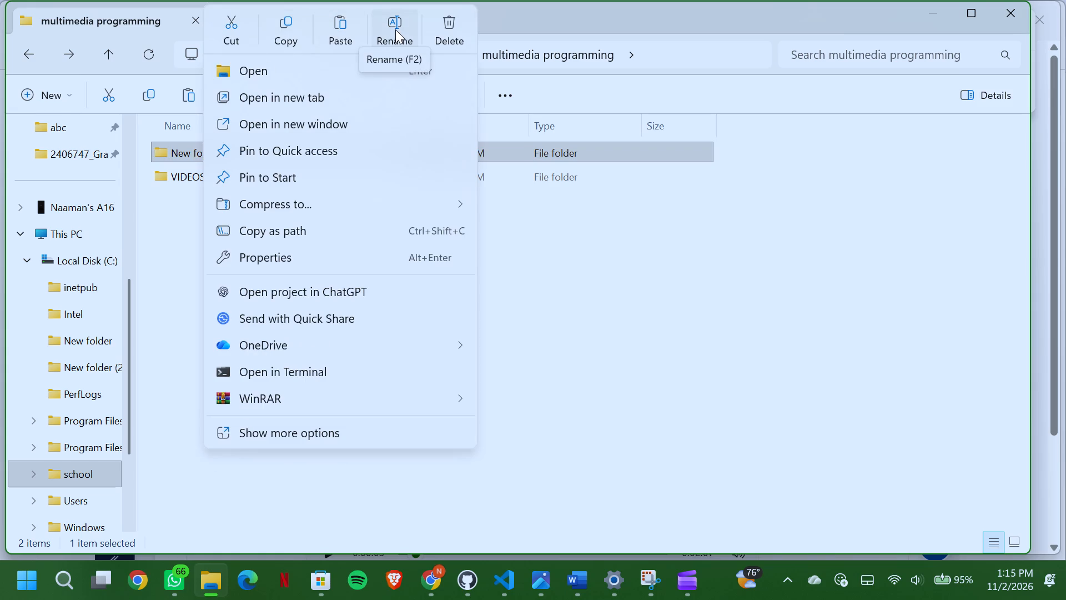
{"action": "left_click", "coordinate": [395, 29]}
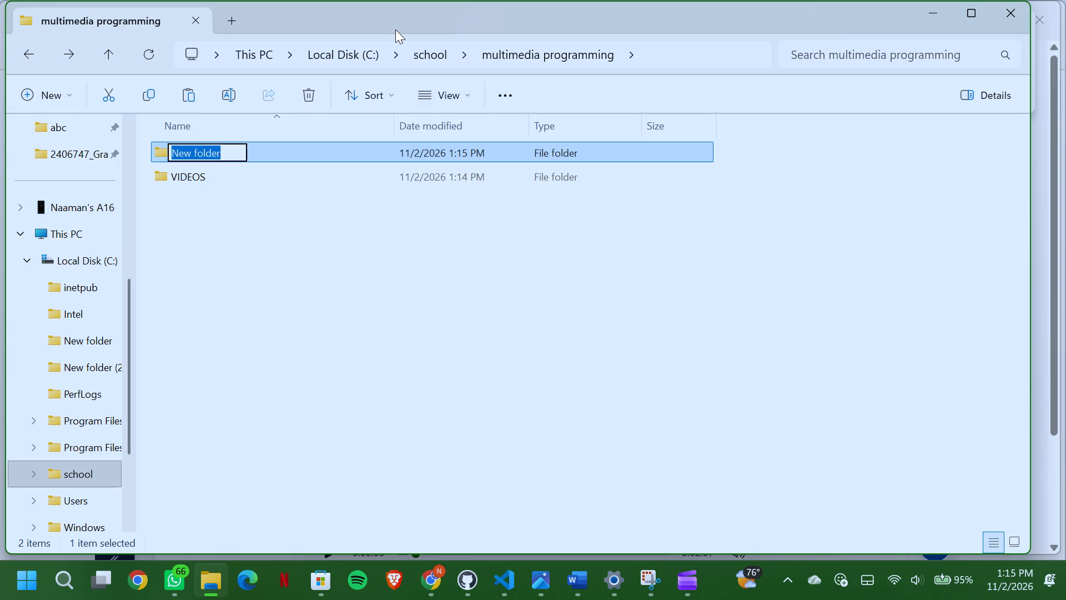
{"action": "type", "text": "DOCUMENT"}
{"action": "key", "text": "s"}
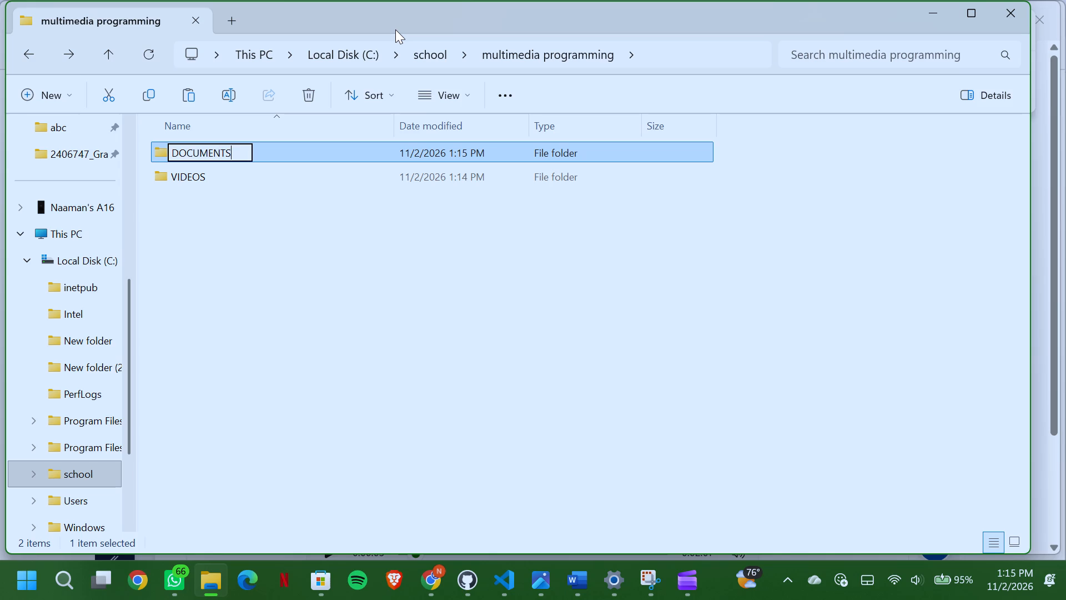
{"action": "key", "text": "Return"}
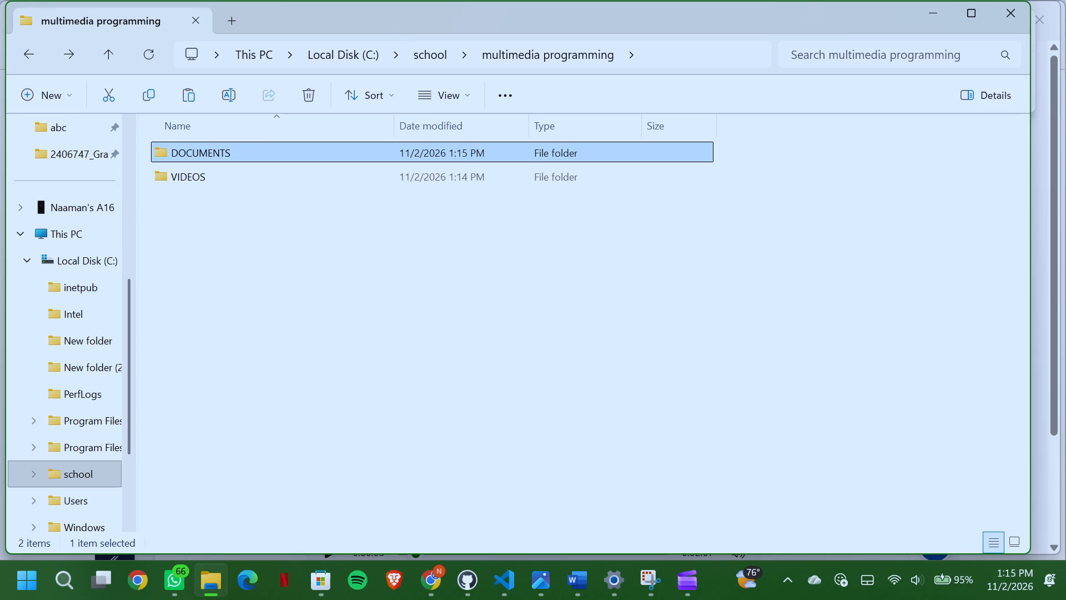
Create a folder named PICTURES in the multimedia programming folder.
{"action": "left_click", "coordinate": [51, 92]}
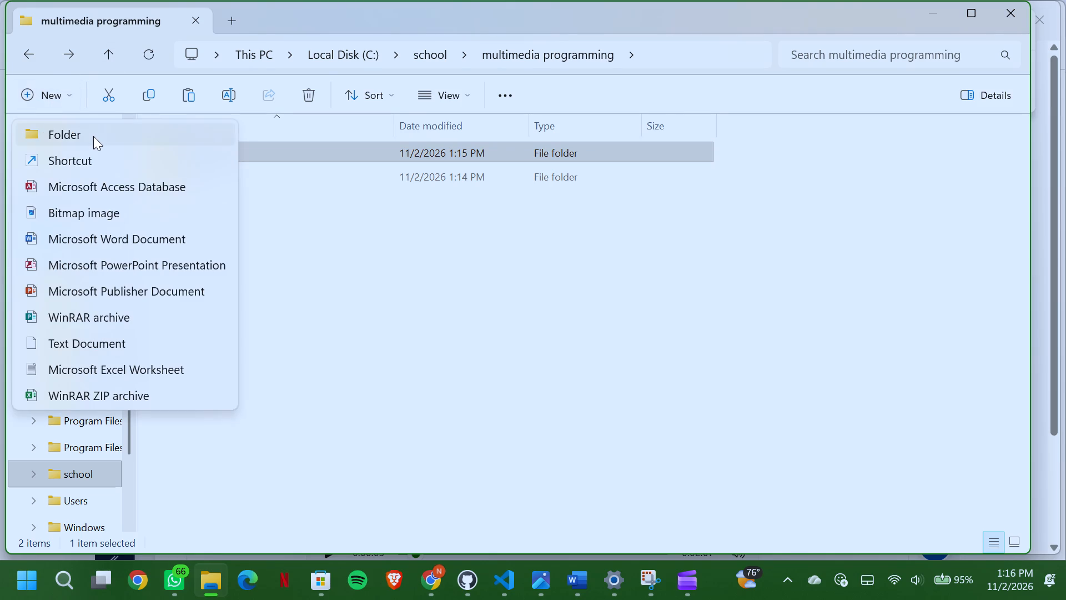
{"action": "left_click", "coordinate": [93, 136]}
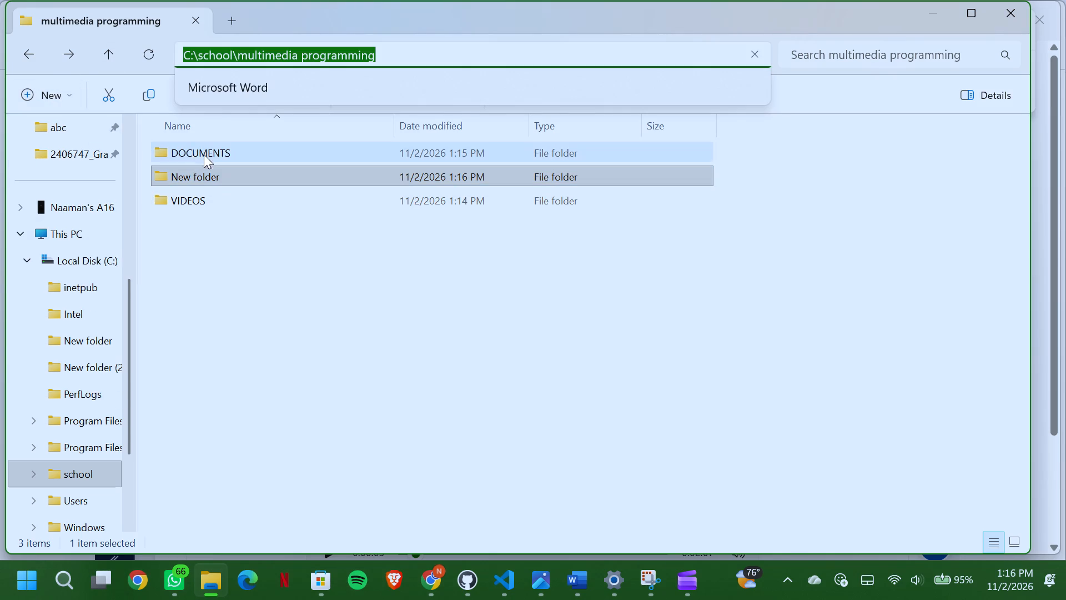
{"action": "right_click", "coordinate": [224, 167]}
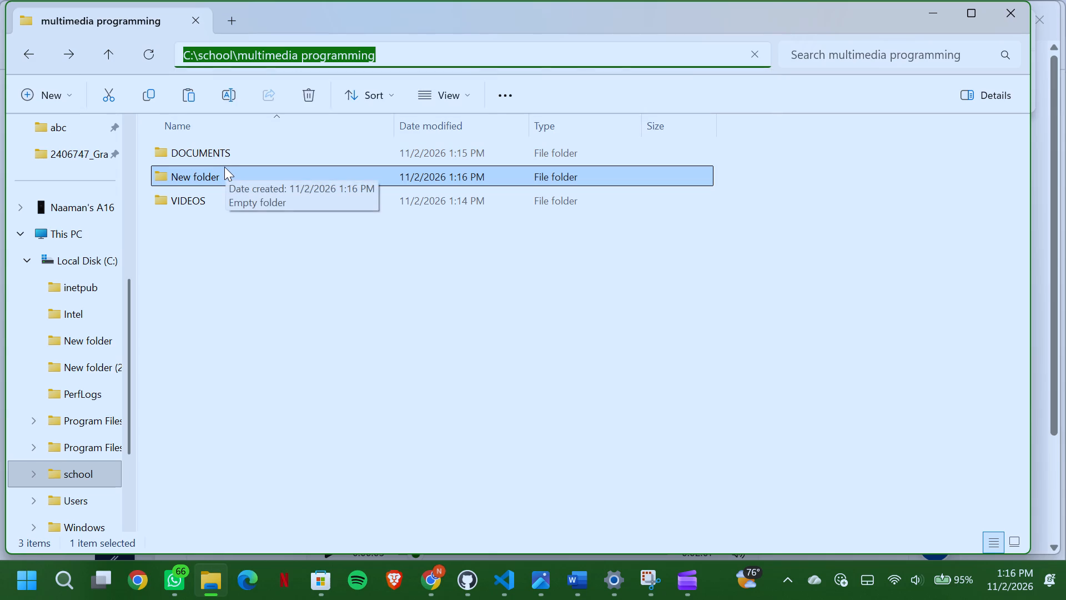
{"action": "left_click", "coordinate": [413, 30]}
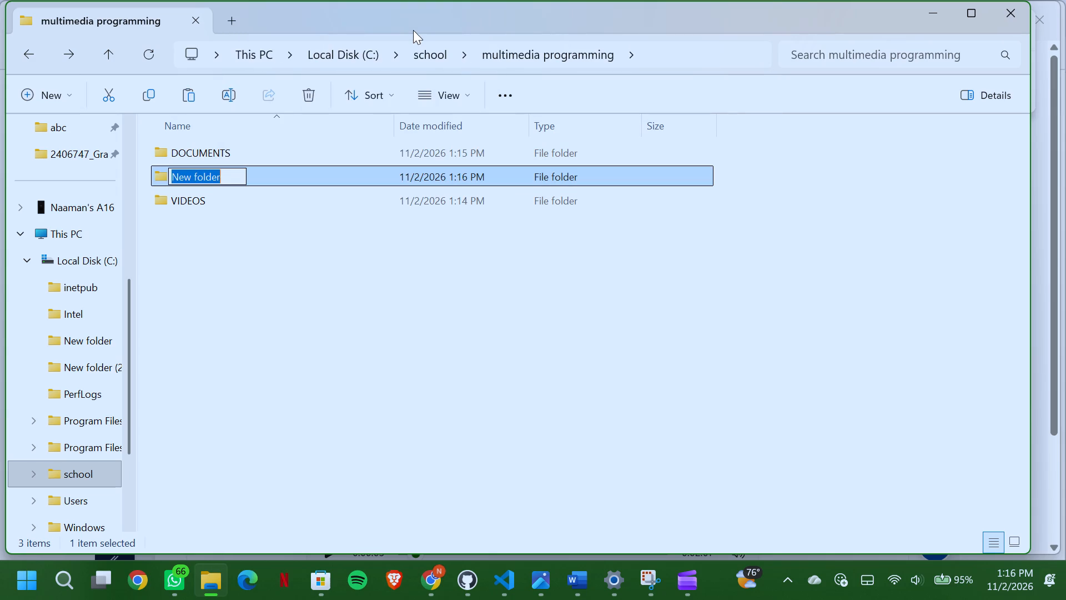
{"action": "type", "text": "PICTURES"}
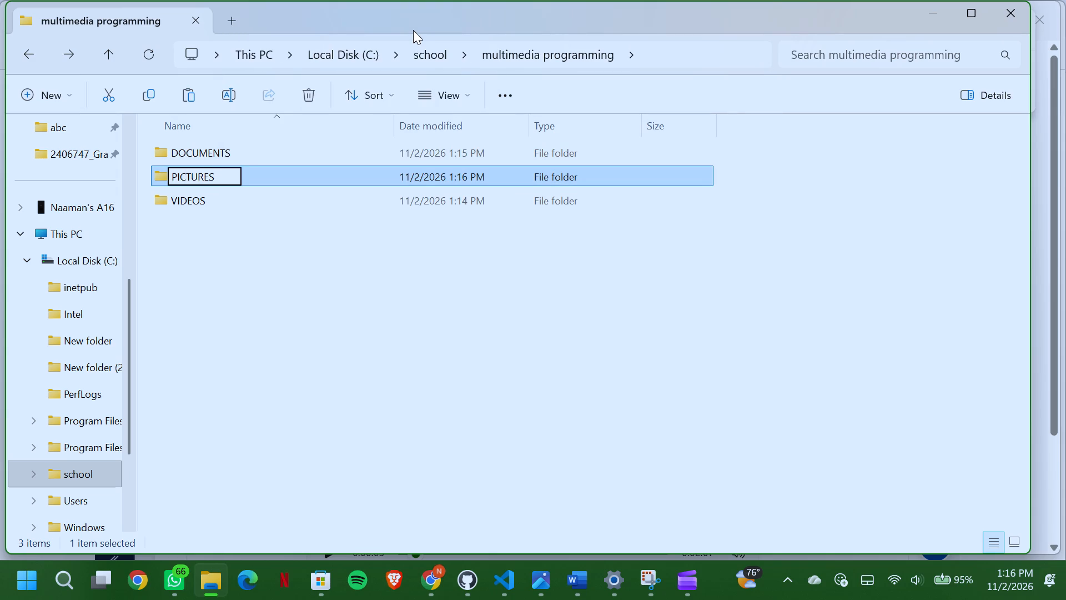
{"action": "key", "text": "Return"}
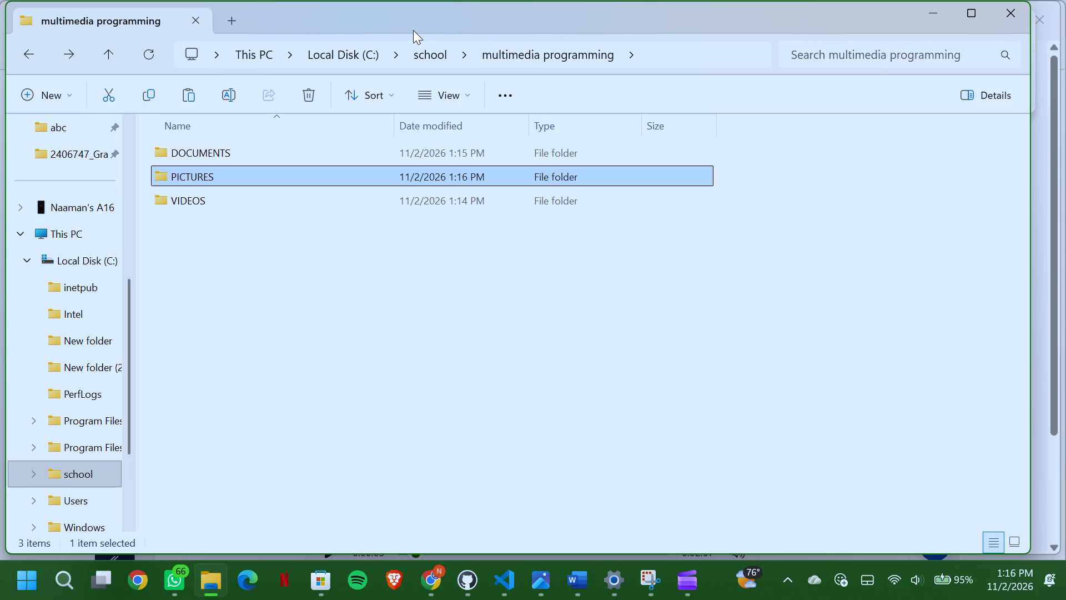
Switch to Word and review the Practical Activity requirements for preparing the video and creating the webpage.
{"action": "left_click", "coordinate": [578, 574]}
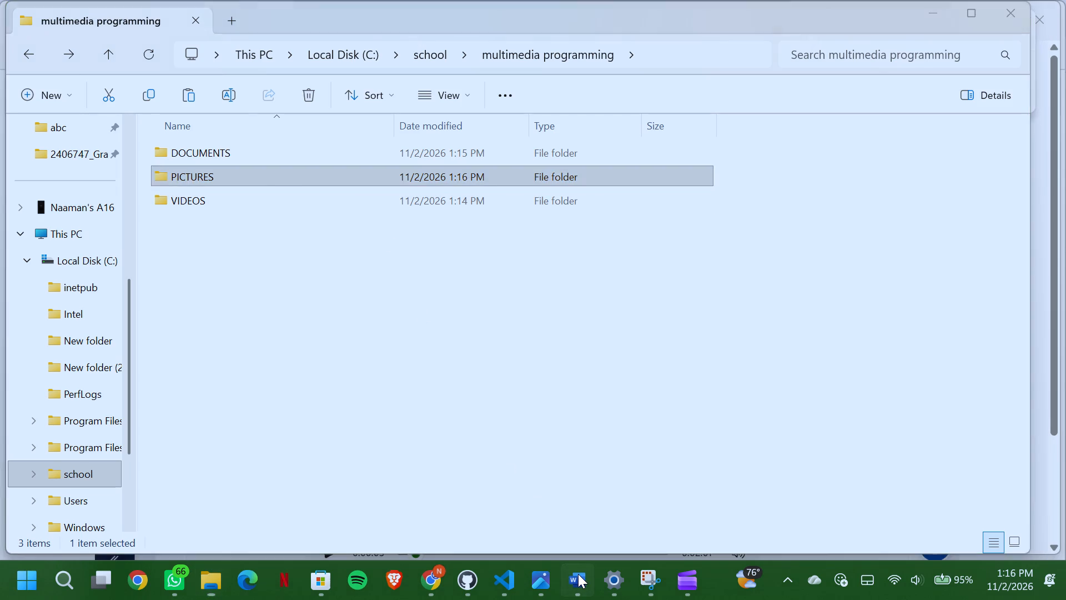
{"action": "scroll", "coordinate": [566, 410], "scroll_direction": "down", "scroll_amount": 1}
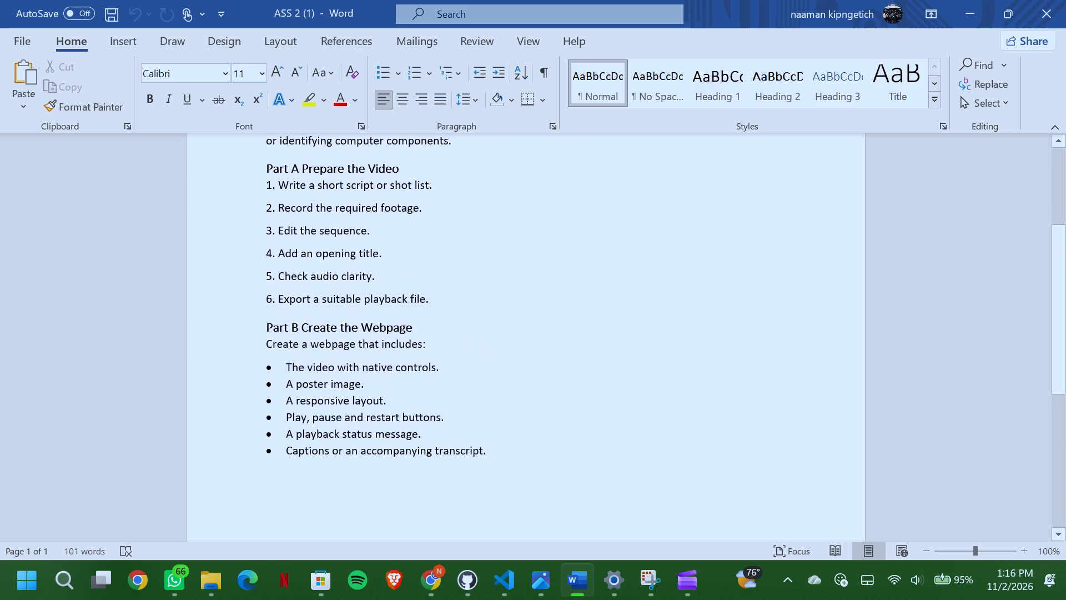